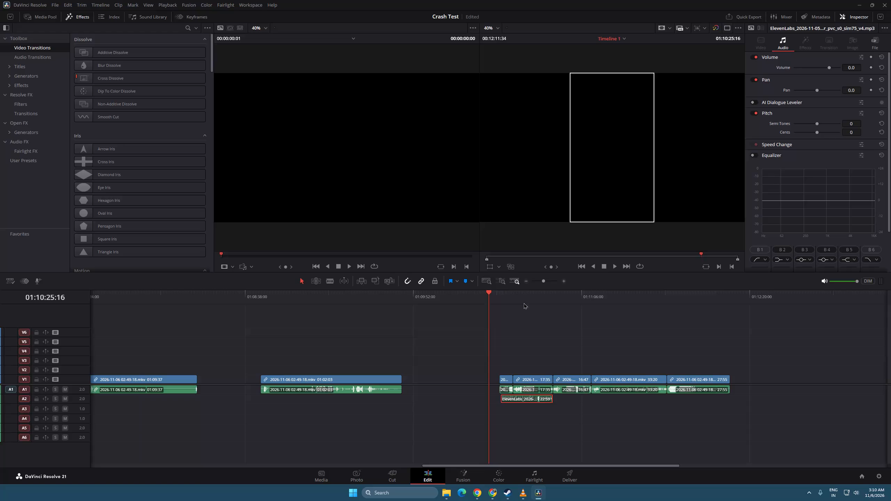
# Move the ElevenLabs voiceover clip on A2 earlier so it starts flush with the 06:03 gameplay clip.
pyautogui.press('space')
pyautogui.click(546, 282)
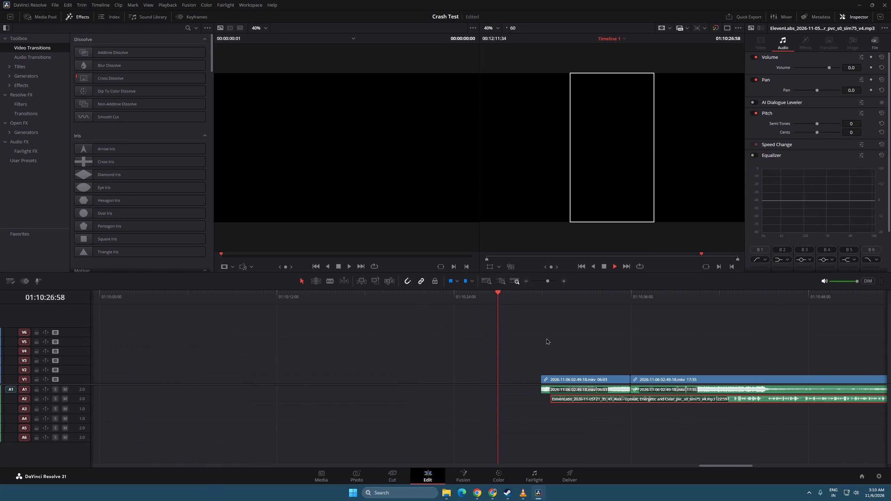
pyautogui.moveTo(582, 399); pyautogui.dragTo(573, 397)
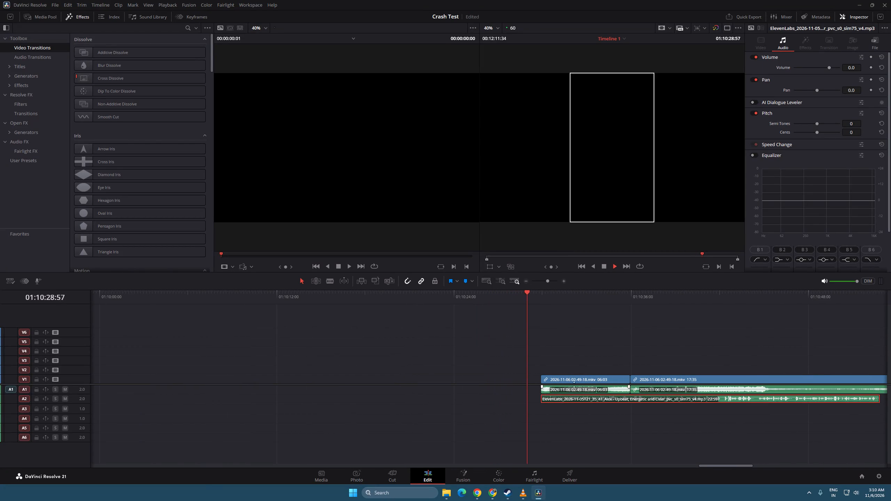
pyautogui.press('space')
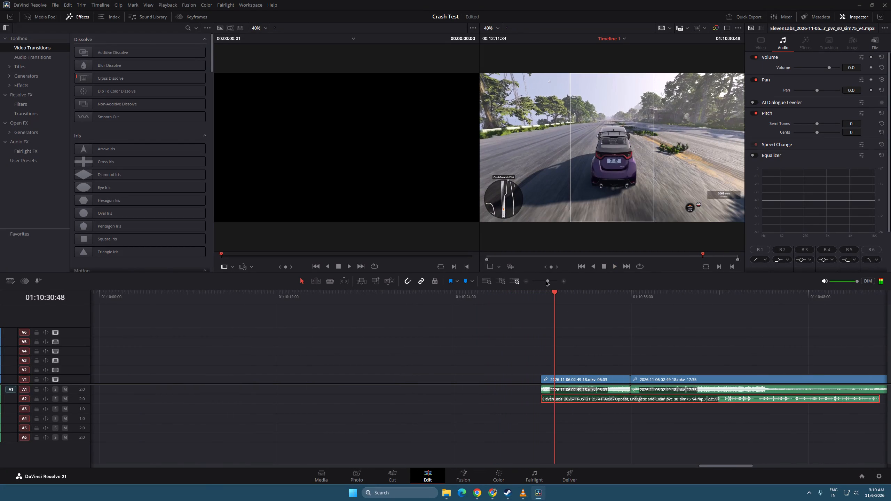
# Lower the audio volume of the 06:03 gameplay clip on A1 to about -13 dB and play it back.
pyautogui.click(582, 389)
pyautogui.click(582, 389)
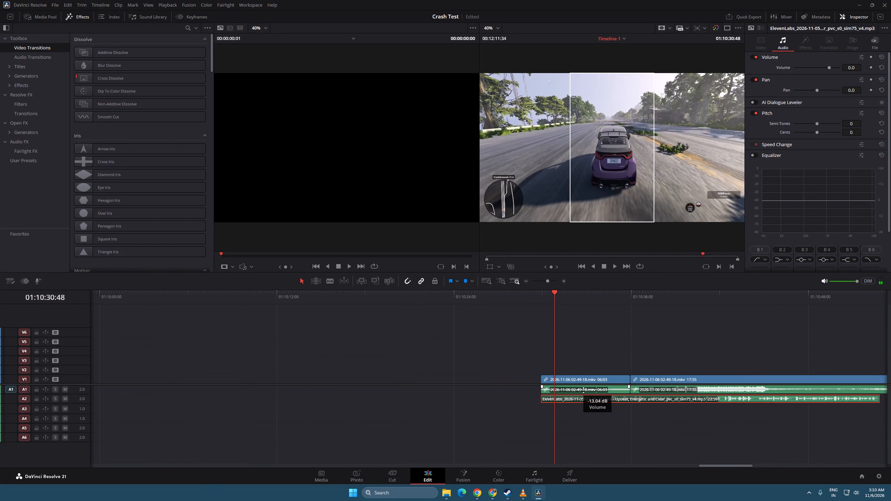
pyautogui.press('space')
pyautogui.press('space')
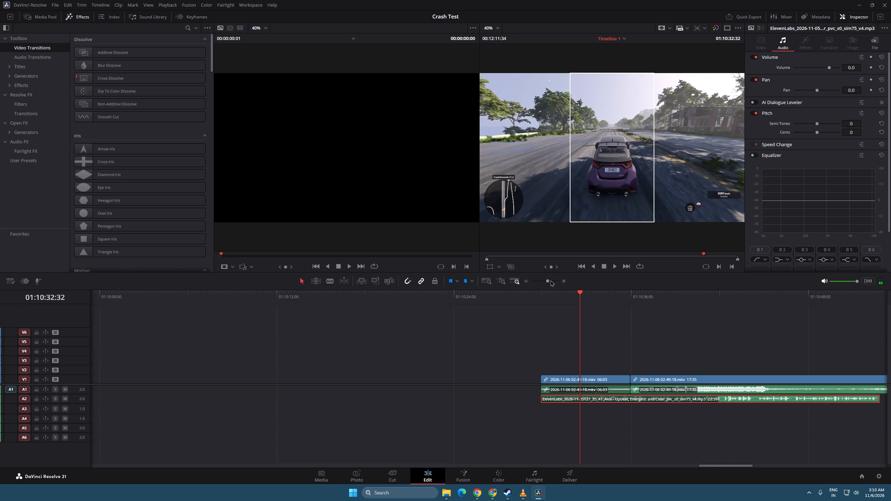
# Examine the bus crash in the earlier 01:02:03 gameplay clip, around 01:09:27 to 01:09:29.
pyautogui.moveTo(549, 281); pyautogui.dragTo(545, 280)
pyautogui.moveTo(231, 296); pyautogui.dragTo(247, 298)
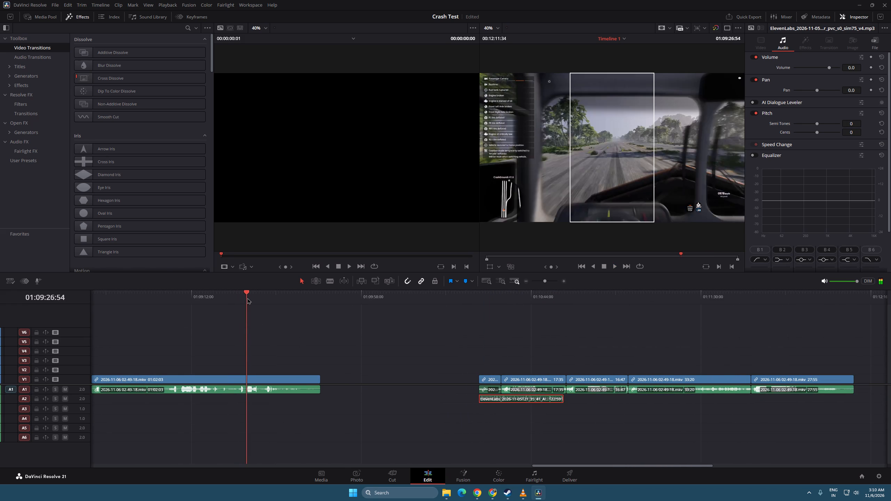
pyautogui.moveTo(247, 298); pyautogui.dragTo(255, 300)
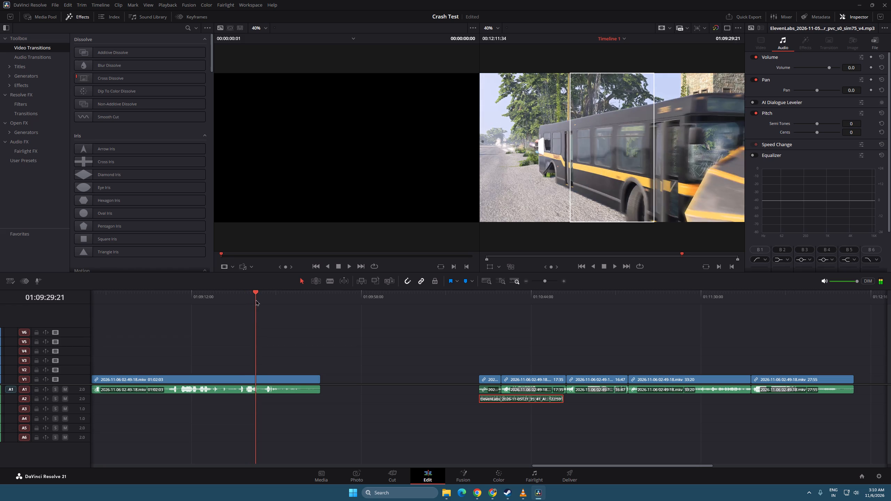
pyautogui.moveTo(255, 300); pyautogui.dragTo(253, 300)
pyautogui.press('space')
pyautogui.press('space')
pyautogui.press('space')
pyautogui.press('space')
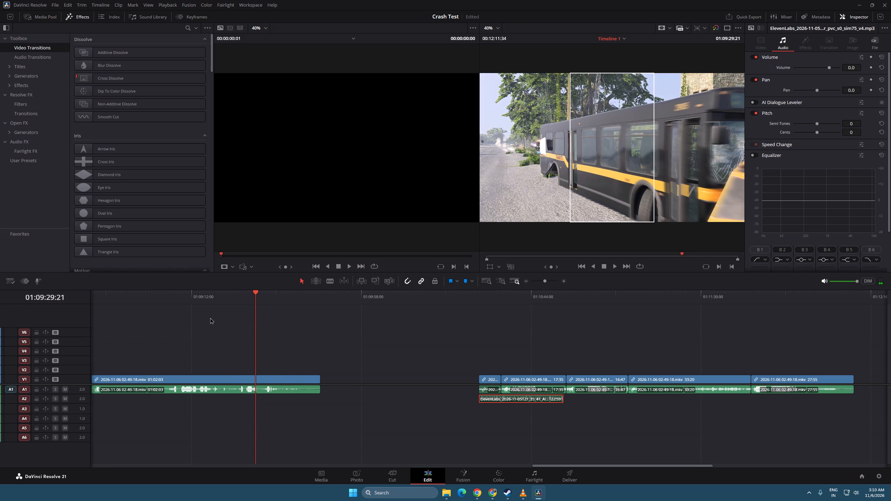
pyautogui.moveTo(232, 293); pyautogui.dragTo(251, 299)
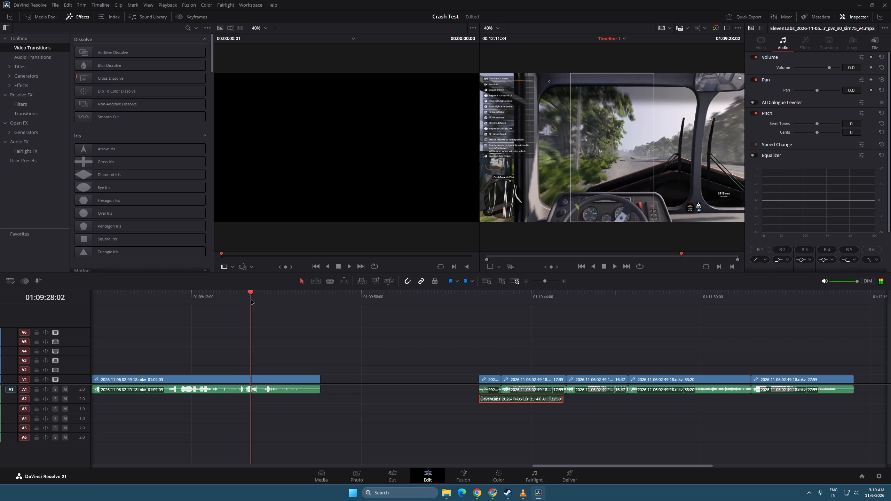
pyautogui.moveTo(251, 299); pyautogui.dragTo(254, 300)
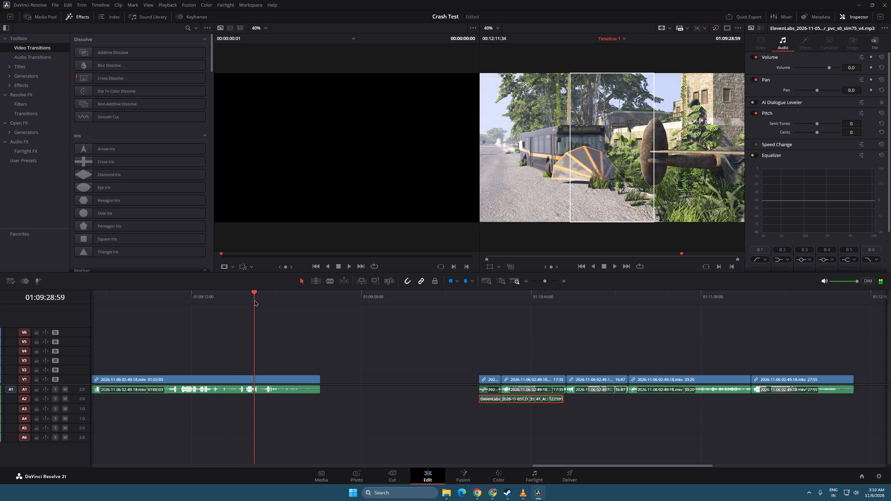
pyautogui.moveTo(254, 300); pyautogui.dragTo(252, 299)
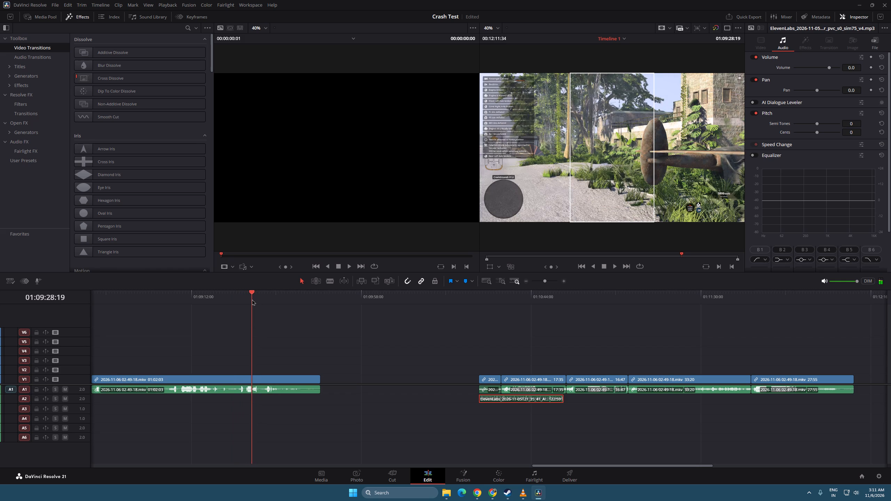
pyautogui.moveTo(252, 299); pyautogui.dragTo(252, 299)
pyautogui.press('space')
pyautogui.press('space')
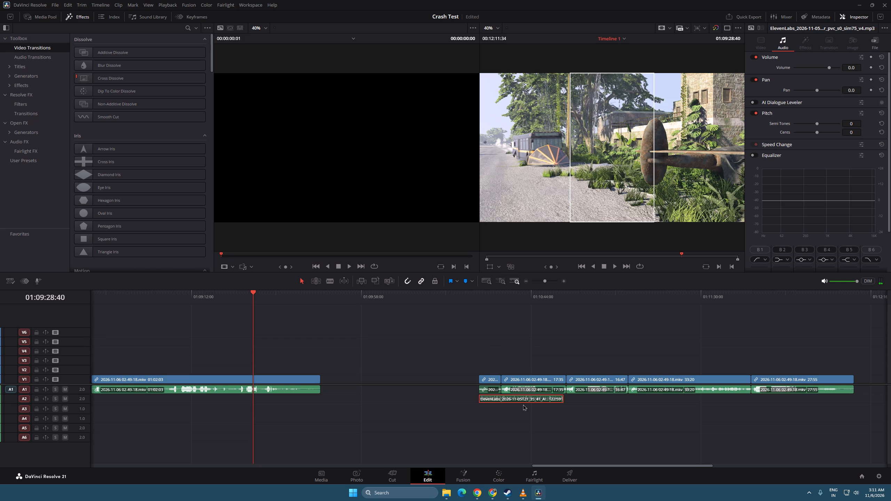
# Play the opening of the voiceover section and raise the voiceover clip's volume to 3.2.
pyautogui.press('space')
pyautogui.click(483, 295)
pyautogui.press('space')
pyautogui.press('space')
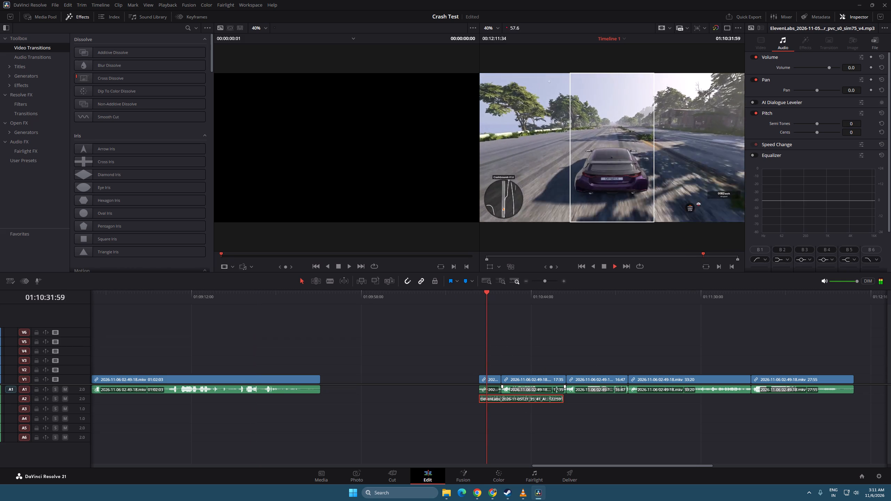
pyautogui.press('space')
pyautogui.click(829, 66)
pyautogui.press('space')
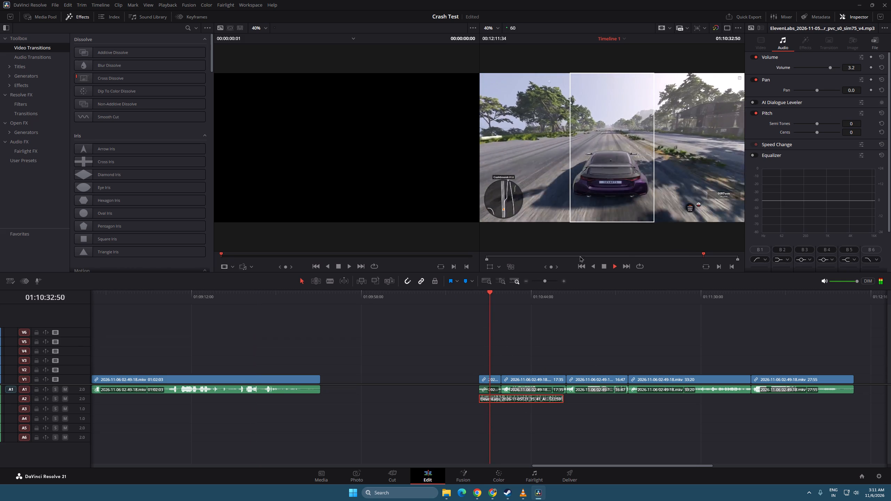
pyautogui.click(544, 280)
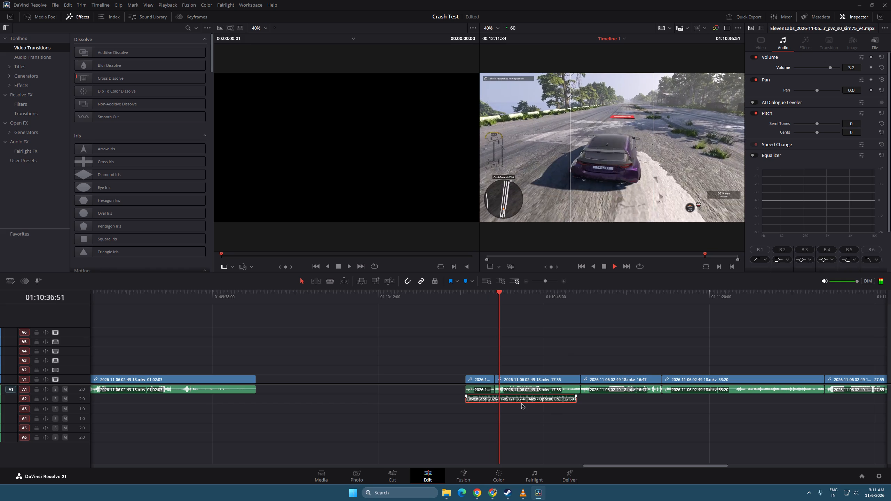
pyautogui.press('space')
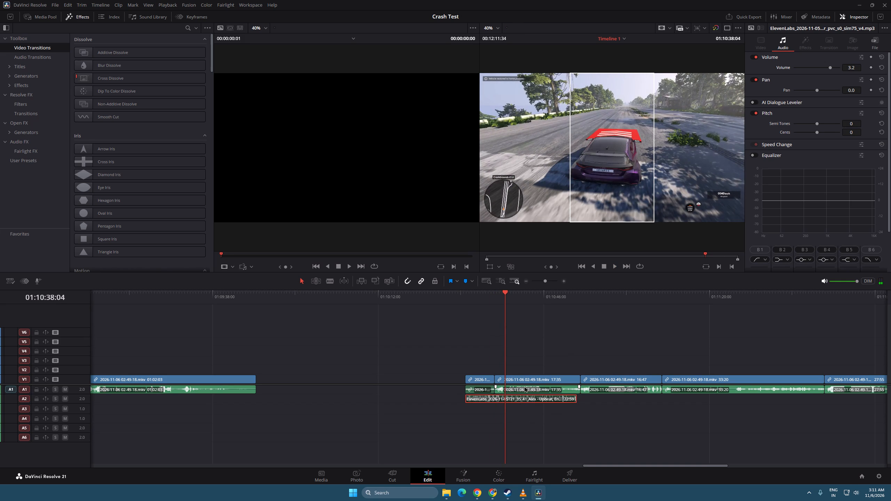
# Increase the height of audio track A2 to enlarge the voiceover waveform, keeping track A1 compact.
pyautogui.moveTo(85, 393); pyautogui.dragTo(86, 397)
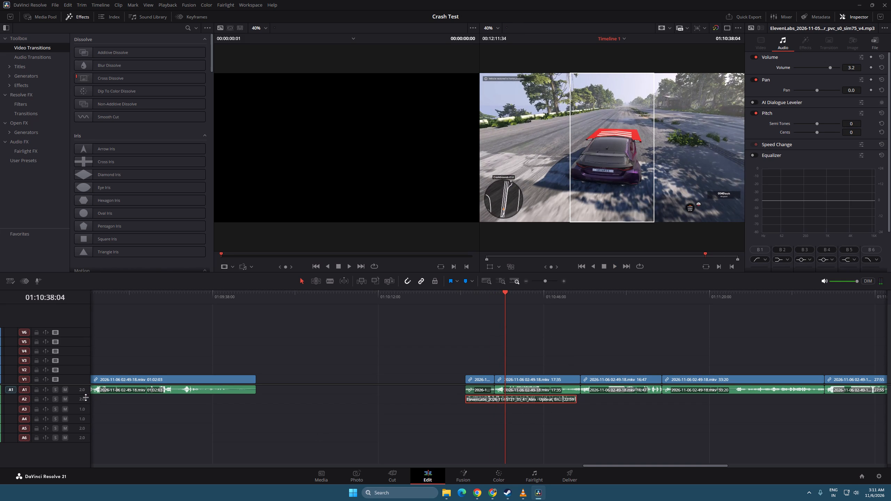
pyautogui.moveTo(86, 397); pyautogui.dragTo(77, 416)
pyautogui.press('space')
pyautogui.press('space')
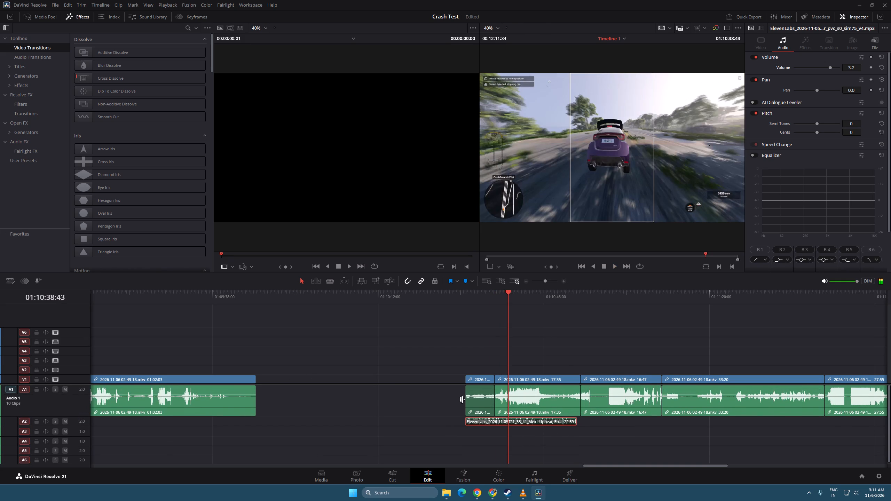
pyautogui.press('space')
pyautogui.press('space')
pyautogui.moveTo(75, 426); pyautogui.dragTo(74, 455)
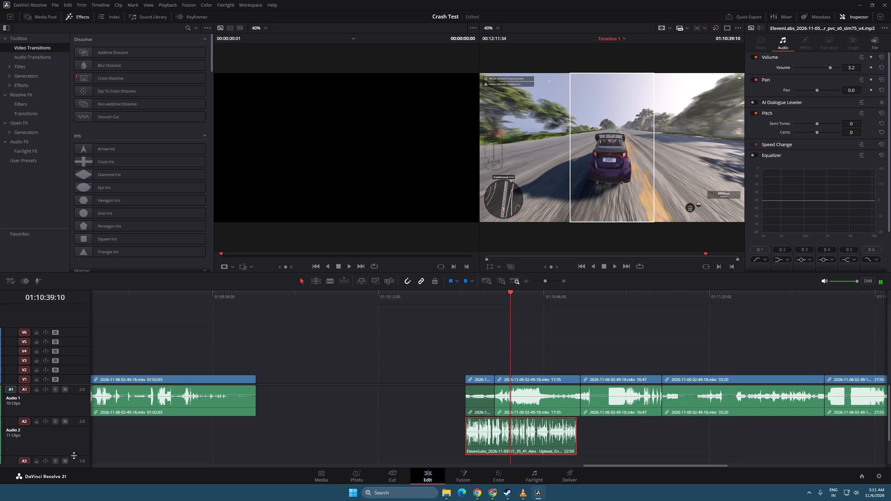
pyautogui.moveTo(74, 455); pyautogui.dragTo(77, 451)
pyautogui.moveTo(69, 415); pyautogui.dragTo(75, 398)
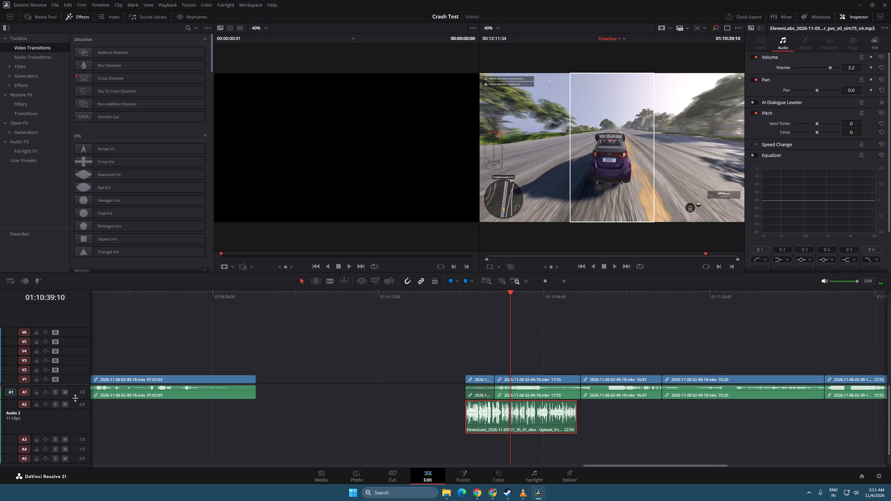
pyautogui.moveTo(75, 398); pyautogui.dragTo(78, 393)
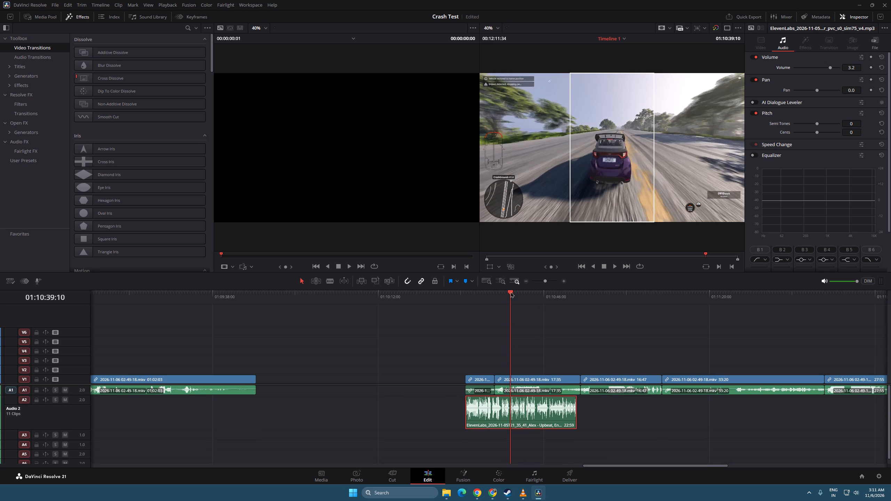
# Split the voiceover clip on A2 at 01:10:35:12, 01:10:37:14 and 01:10:38:55, in the pauses between phrases.
pyautogui.click(547, 281)
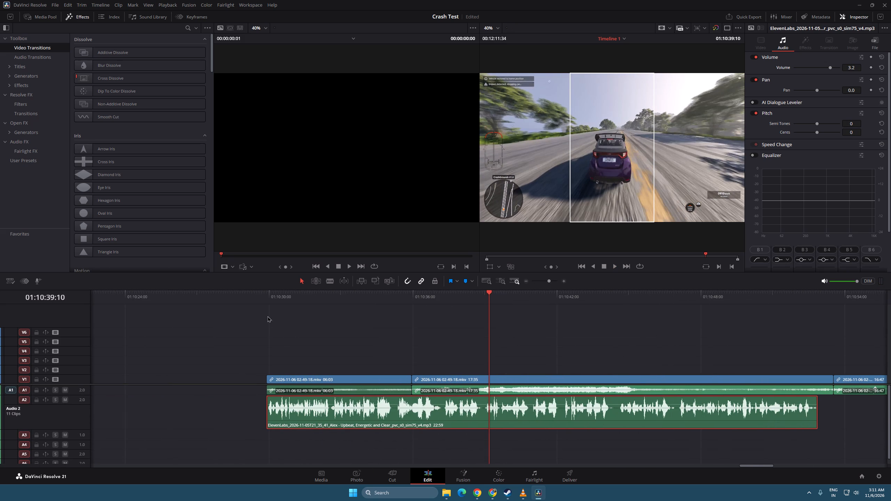
pyautogui.click(286, 292)
pyautogui.press('space')
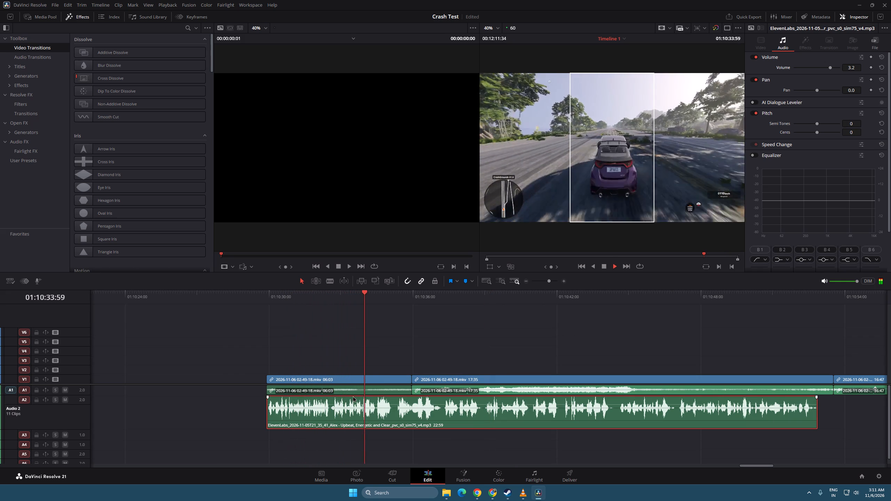
pyautogui.press('space')
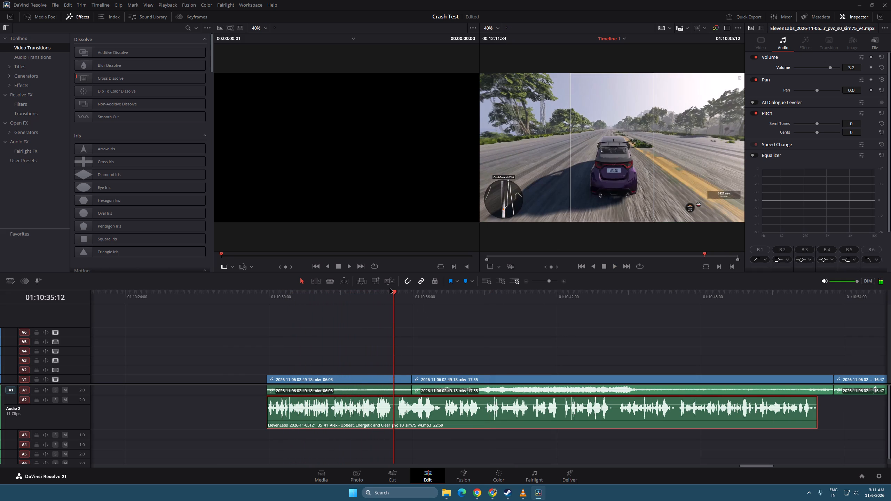
pyautogui.click(326, 283)
pyautogui.click(393, 410)
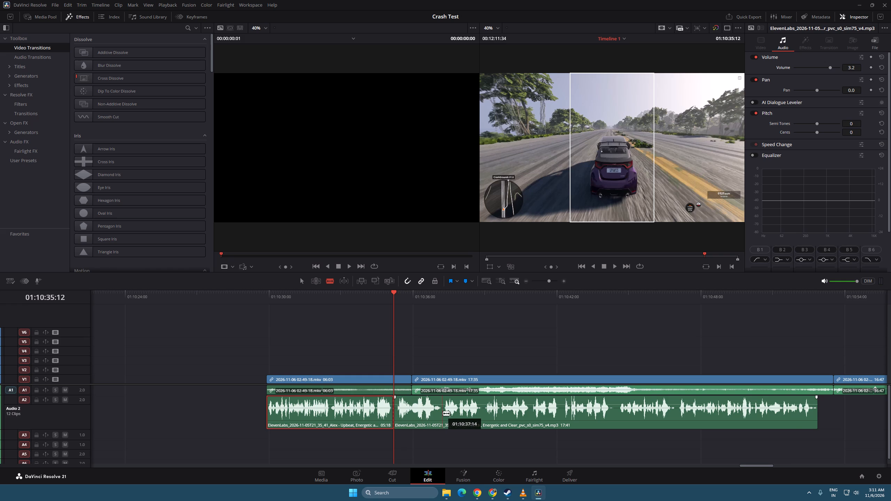
pyautogui.click(443, 413)
pyautogui.click(483, 412)
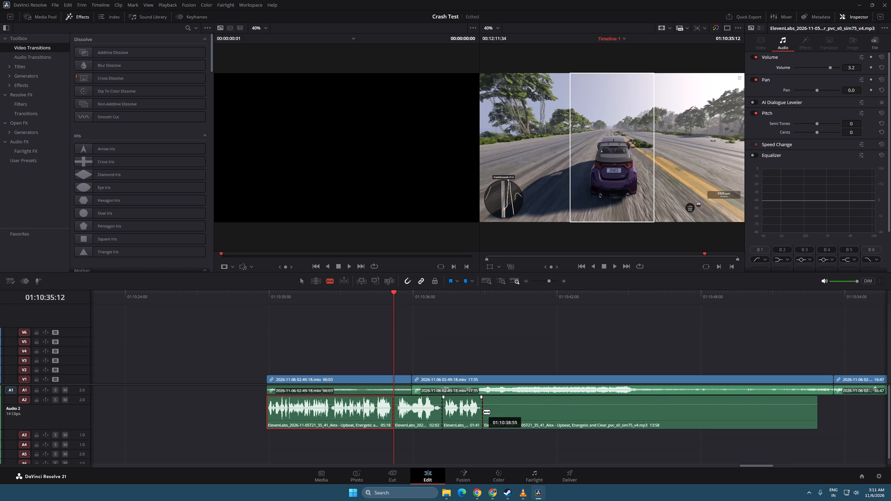
# Play through the rest of the voiceover and split it at about 01:10:40:53 and 01:10:44:25.
pyautogui.press('space')
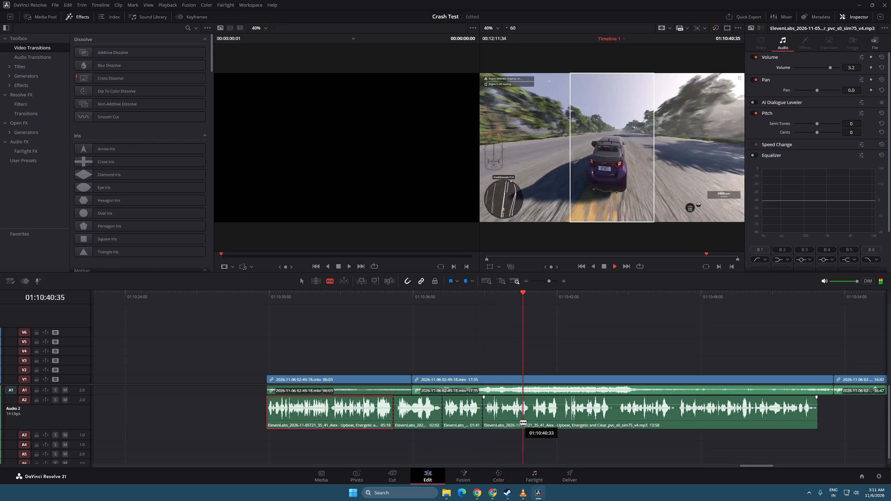
pyautogui.press('space')
pyautogui.click(530, 417)
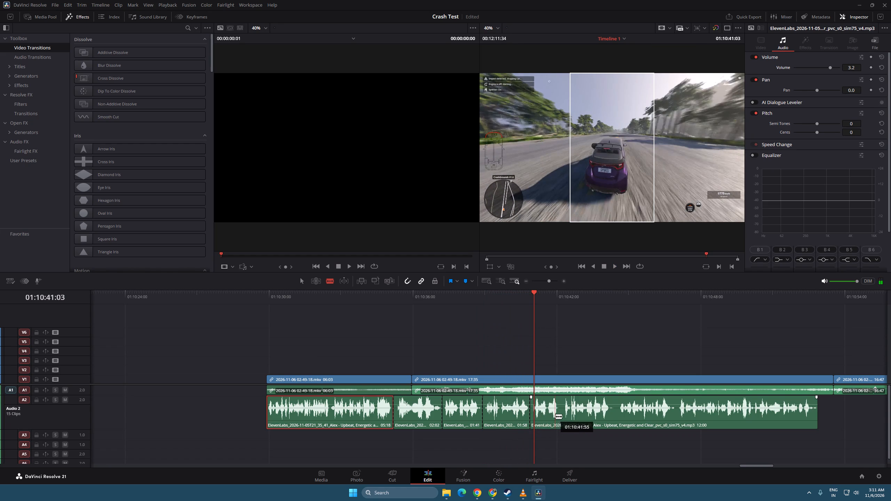
pyautogui.press('space')
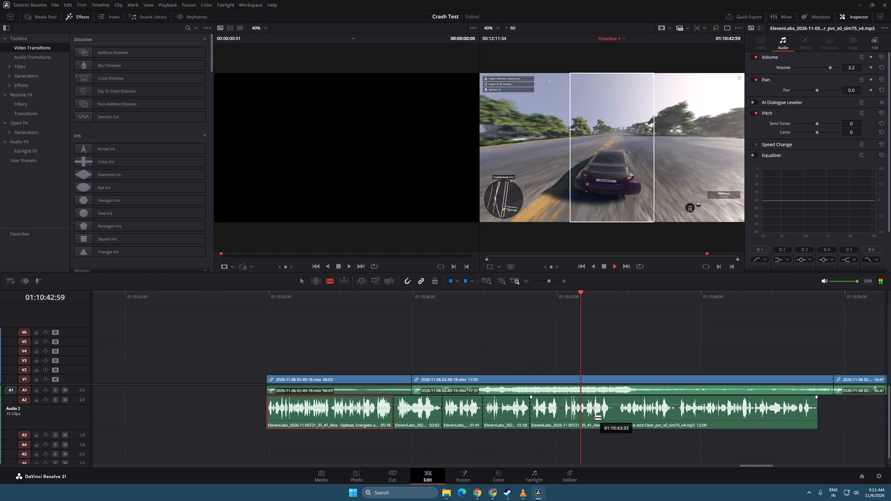
pyautogui.press('space')
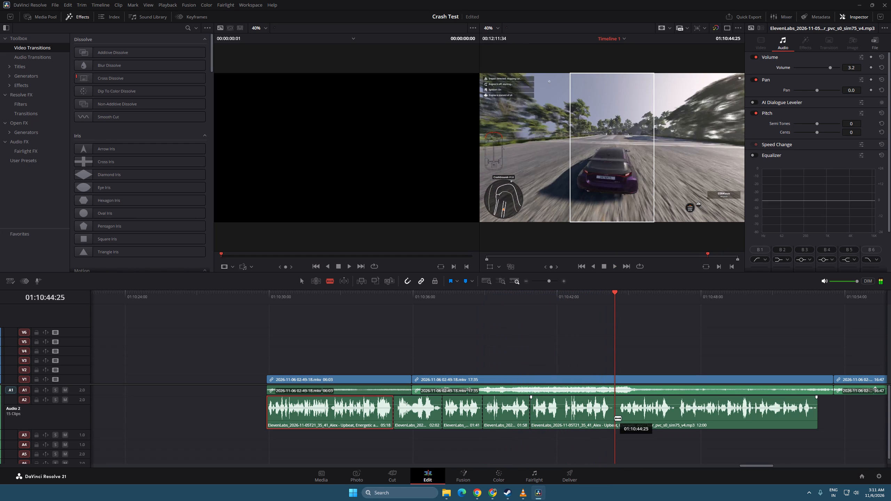
pyautogui.click(615, 416)
pyautogui.press('space')
pyautogui.press('space')
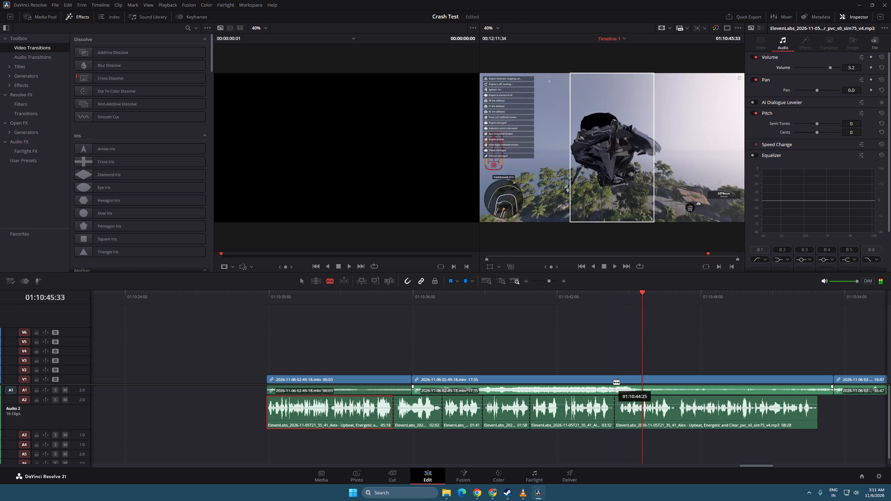
# Trim the end of the 06:03 gameplay clip on V1 and its audio back to about one second long.
pyautogui.click(306, 278)
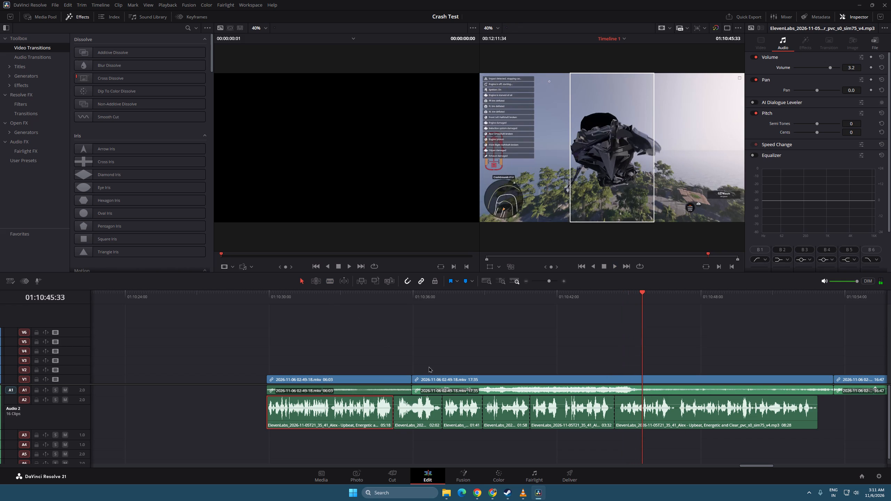
pyautogui.click(378, 378)
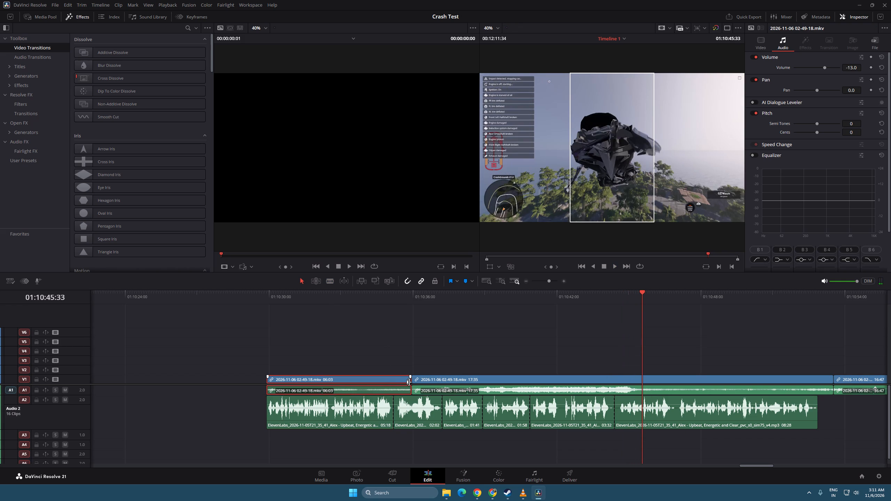
pyautogui.moveTo(409, 382); pyautogui.dragTo(287, 380)
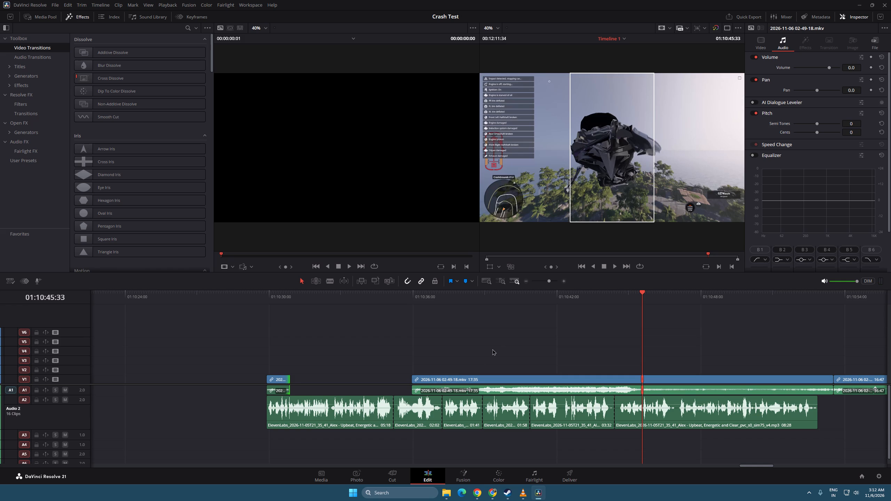
pyautogui.click(546, 281)
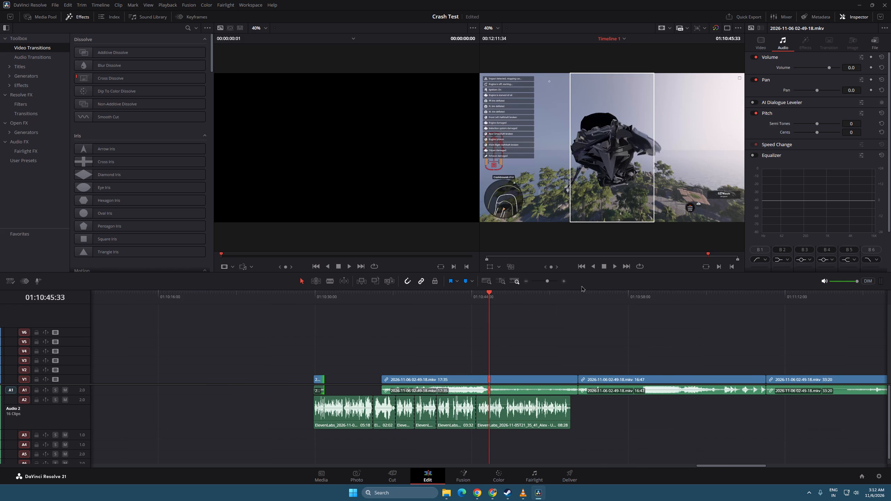
# Split the 16:47 gameplay clip on V1 and its audio at 01:10:55:07, shortly after the red race car appears.
pyautogui.click(592, 292)
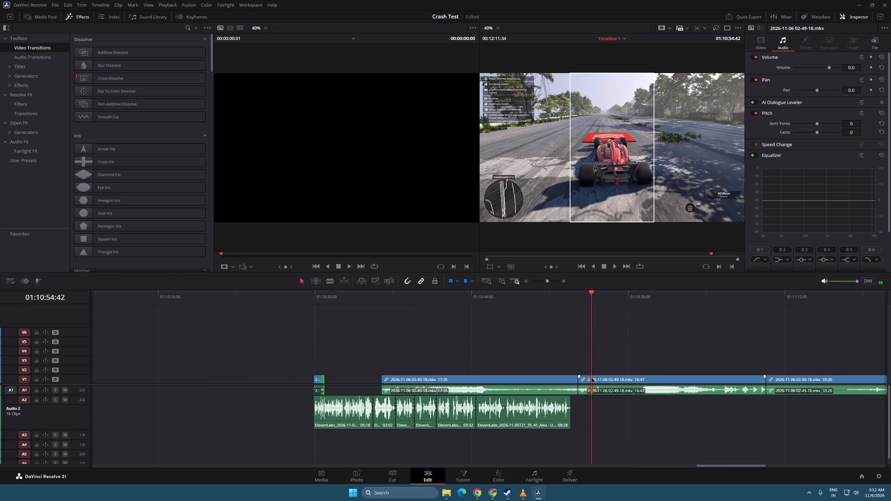
pyautogui.click(326, 280)
pyautogui.press('space')
pyautogui.press('space')
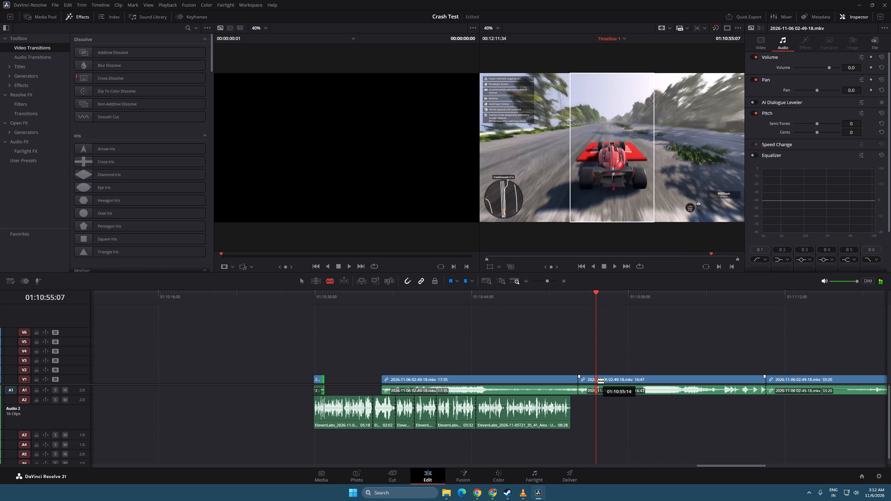
pyautogui.click(595, 378)
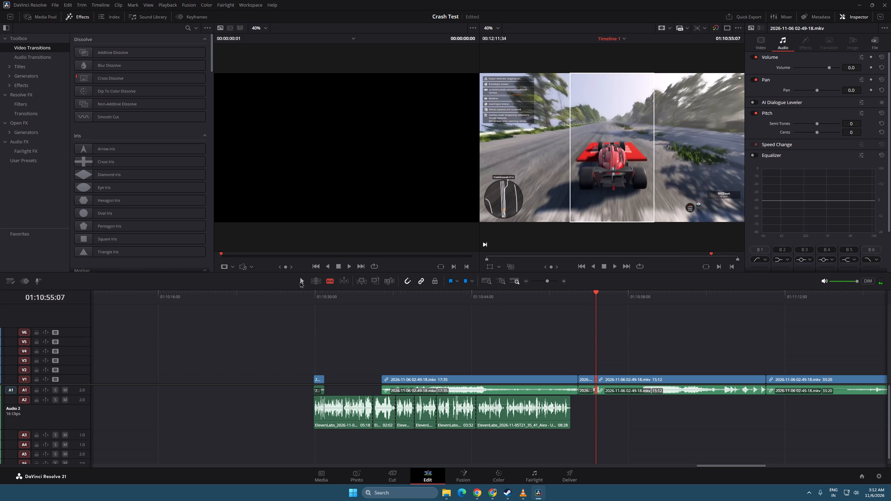
# Copy the short race car segment and paste it at 01:10:30:53, directly after the trimmed one-second clip.
pyautogui.click(300, 281)
pyautogui.click(586, 377)
pyautogui.hotkey('ctrl', 'c')
pyautogui.click(317, 292)
pyautogui.click(328, 292)
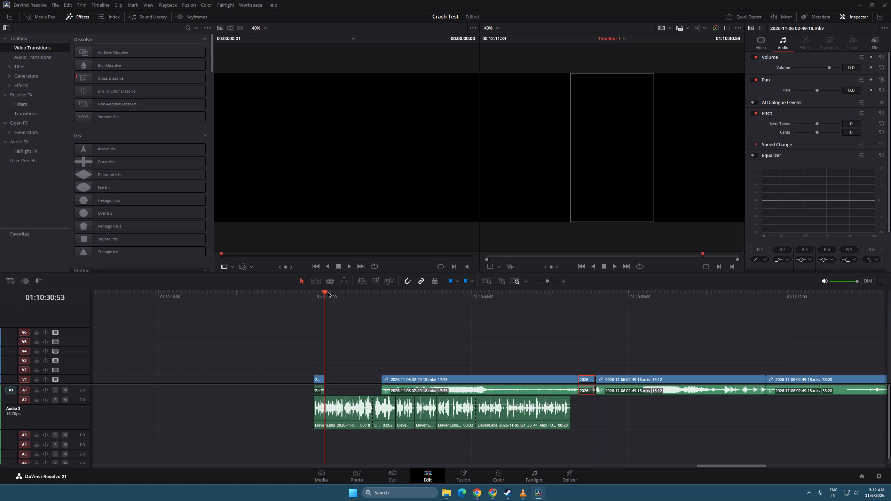
pyautogui.hotkey('ctrl', 'v')
# Split the 33:20 gameplay clip on V1 at 01:11:12:18, where the camouflaged buggy drives towards the red ramp.
pyautogui.moveTo(691, 293); pyautogui.dragTo(771, 300)
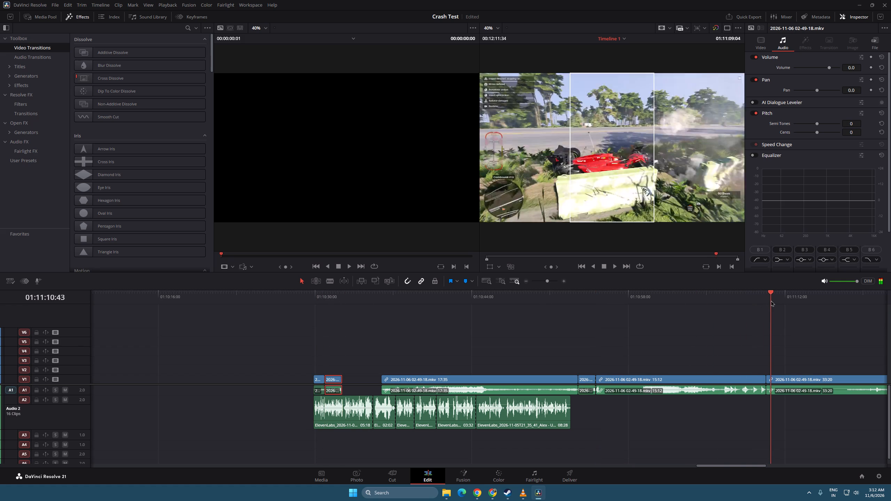
pyautogui.moveTo(771, 300); pyautogui.dragTo(779, 303)
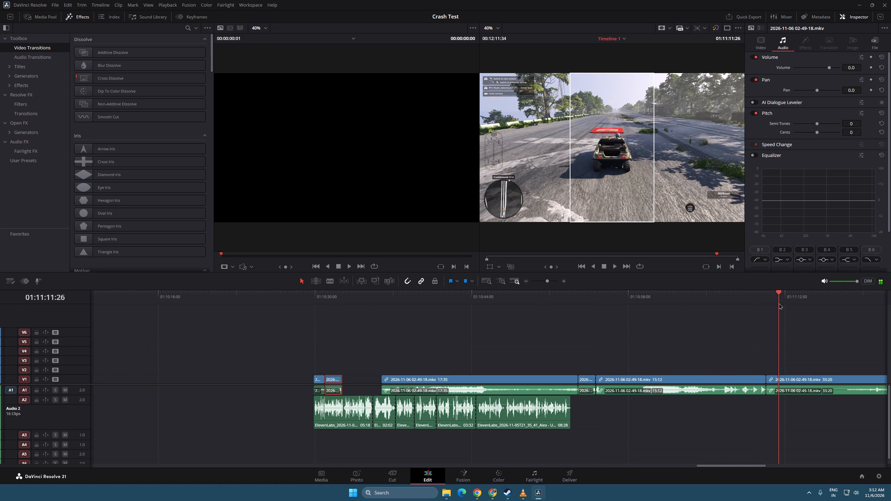
pyautogui.moveTo(779, 303); pyautogui.dragTo(791, 308)
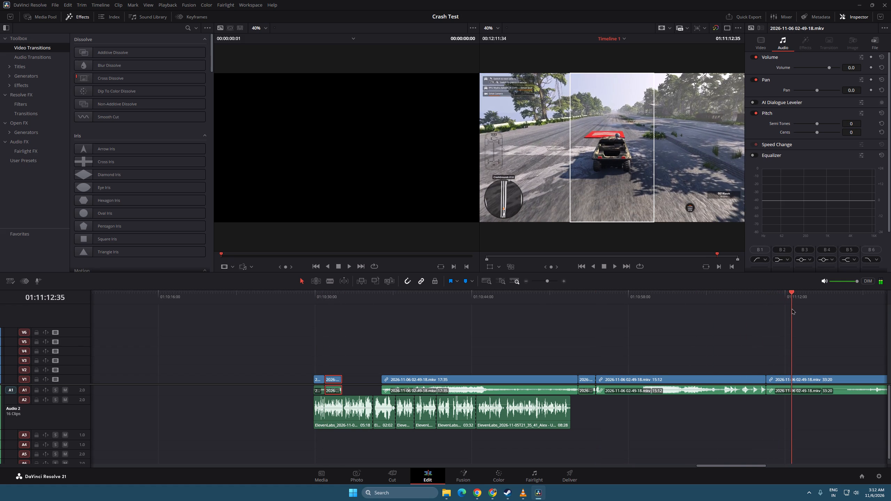
pyautogui.moveTo(791, 308); pyautogui.dragTo(788, 309)
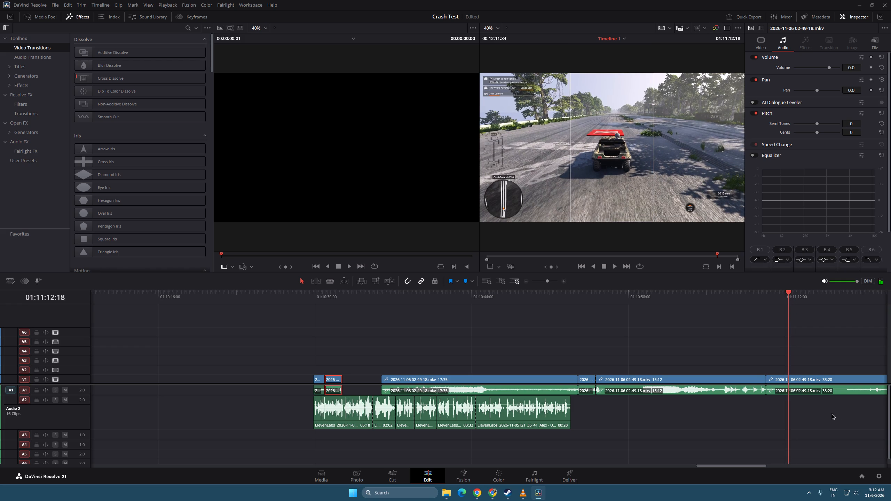
pyautogui.click(324, 285)
pyautogui.click(329, 284)
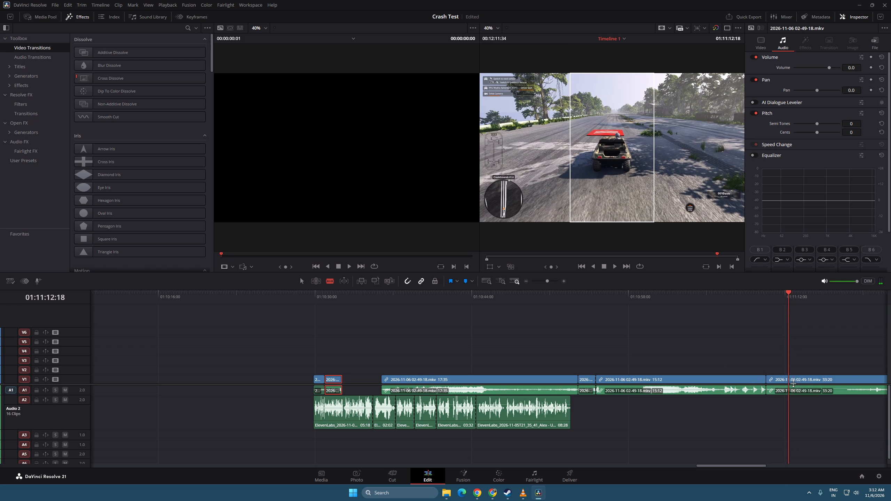
pyautogui.click(788, 380)
pyautogui.press('a')
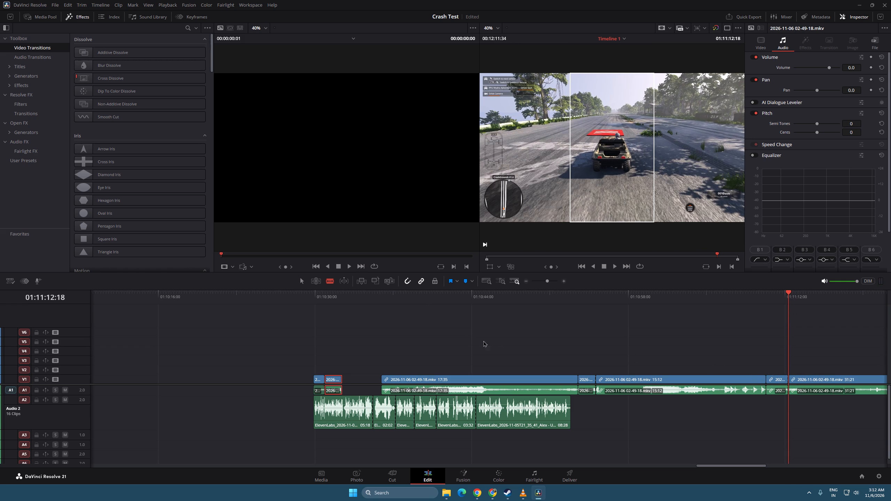
# Copy the short buggy segment and paste it at 01:10:32:28, right after the race car segment.
pyautogui.click(300, 280)
pyautogui.click(781, 380)
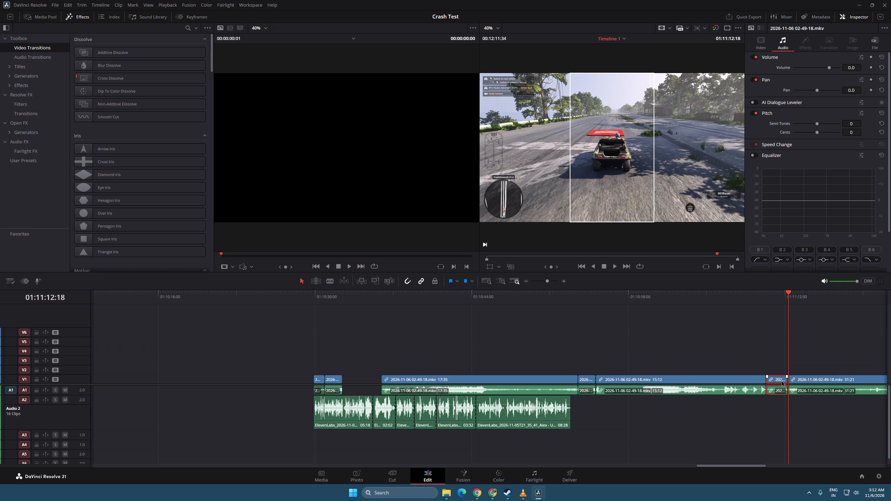
pyautogui.hotkey('ctrl', 'c')
pyautogui.click(340, 291)
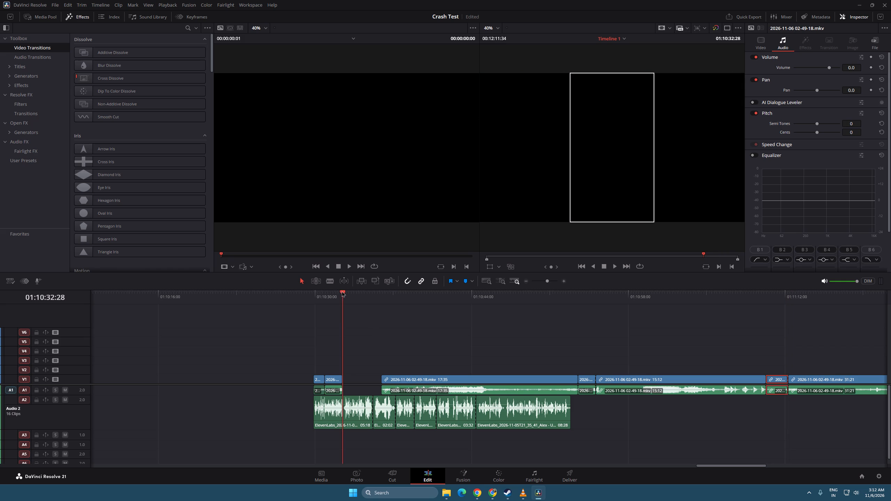
pyautogui.hotkey('ctrl', 'v')
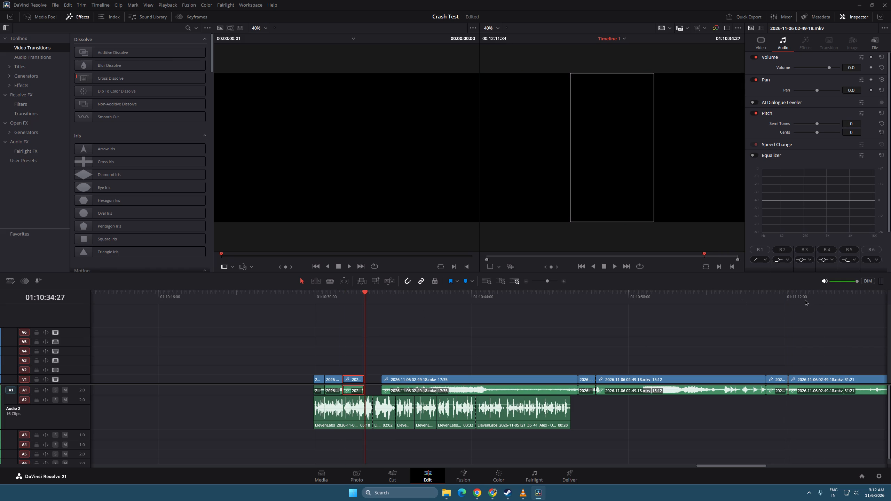
# Split the 27:55 gameplay clip near the timeline's end at 01:11:45:20, shortly after the tank appears.
pyautogui.moveTo(816, 297); pyautogui.dragTo(235, 340)
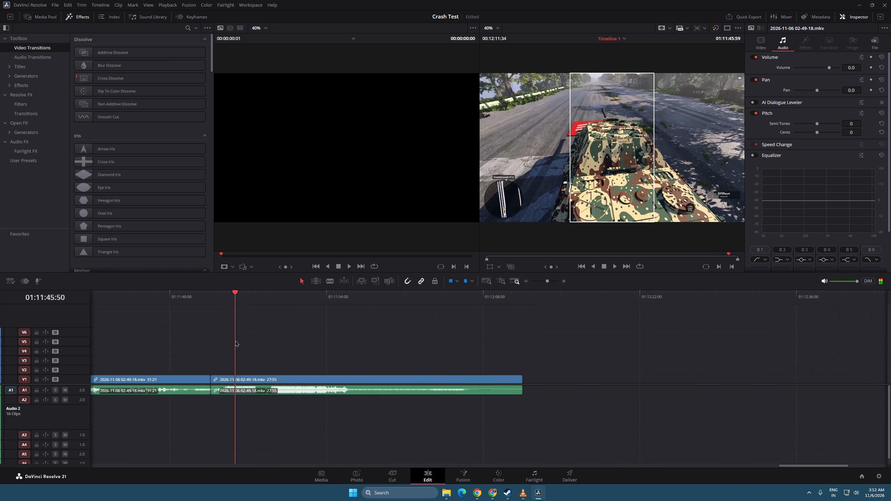
pyautogui.moveTo(235, 340); pyautogui.dragTo(229, 339)
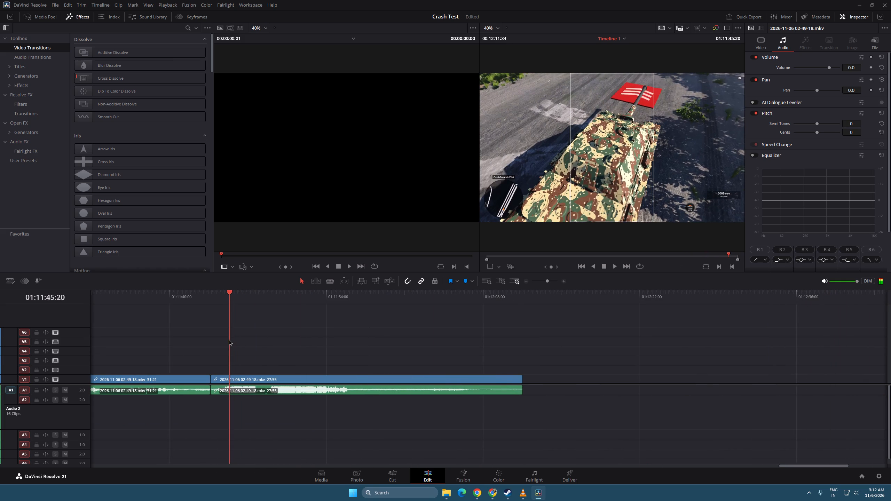
pyautogui.click(328, 280)
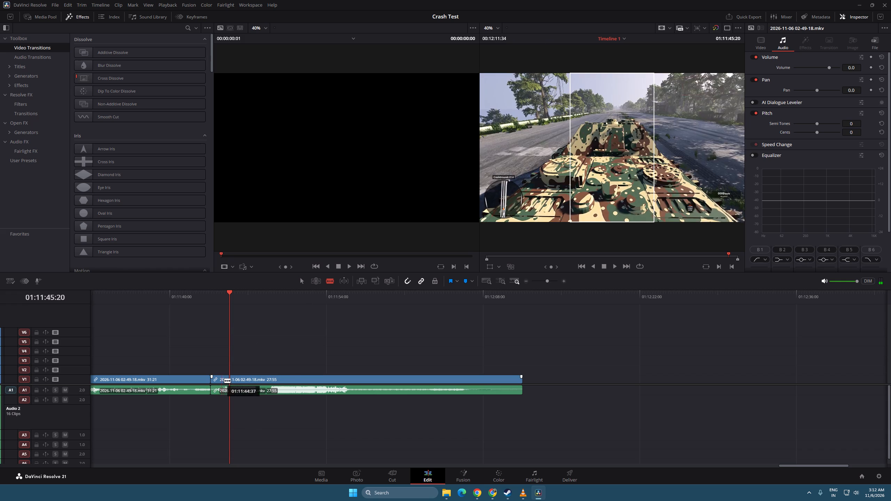
pyautogui.click(228, 380)
# Copy the short tank segment and paste it at 01:10:34:27, right after the buggy segment.
pyautogui.click(299, 282)
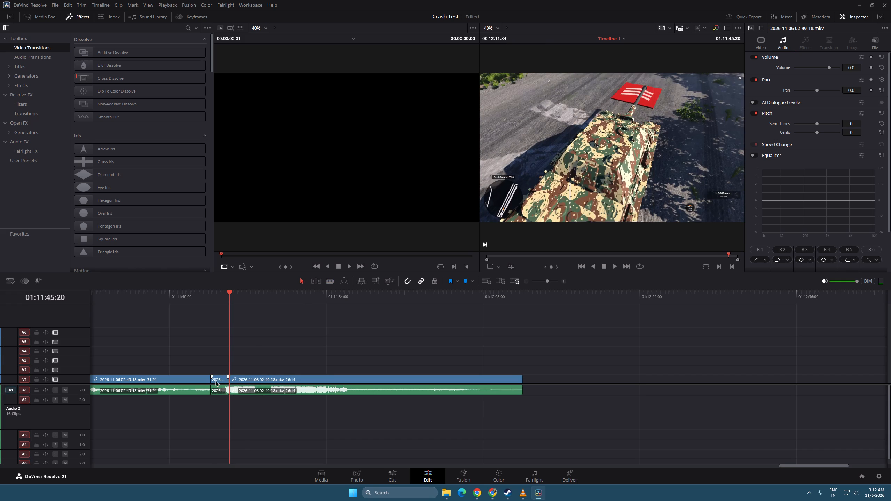
pyautogui.click(221, 380)
pyautogui.hotkey('ctrl', 'c')
pyautogui.moveTo(317, 290); pyautogui.dragTo(96, 316)
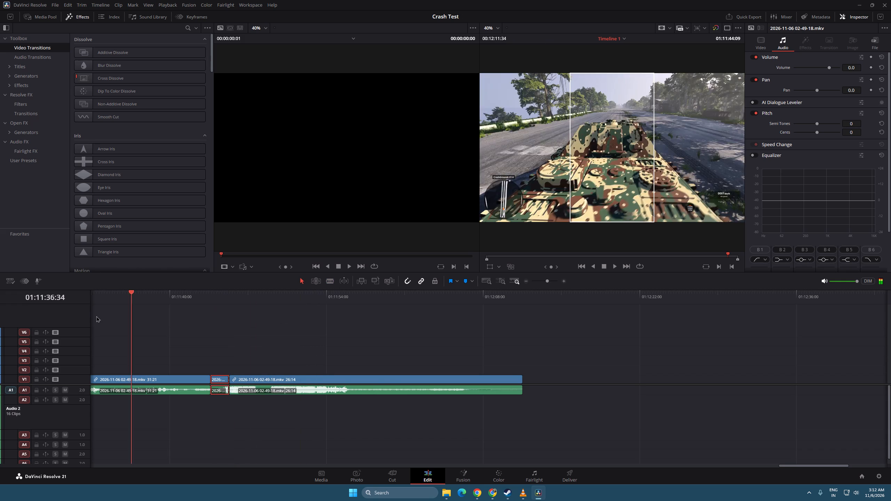
pyautogui.moveTo(96, 316); pyautogui.dragTo(269, 322)
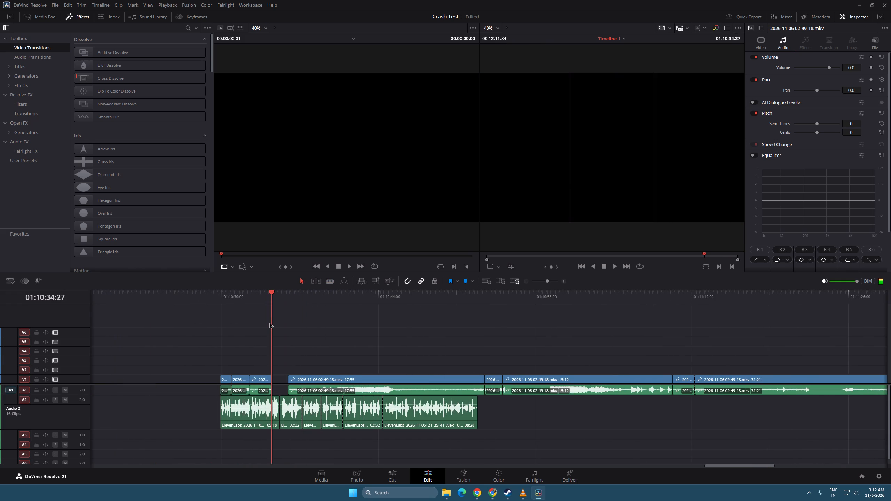
pyautogui.hotkey('ctrl', 'v')
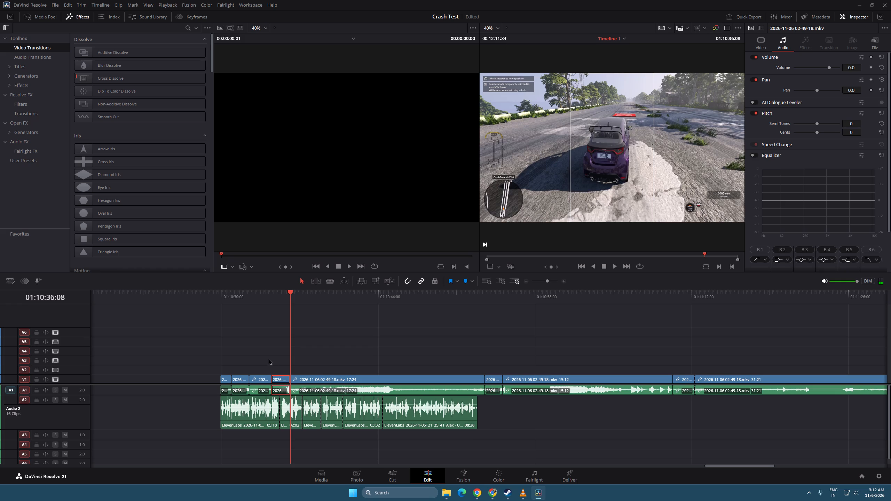
# Play back the opening vehicle segments from the start of the voiceover to check their timing against the narration.
pyautogui.press('space')
pyautogui.press('space')
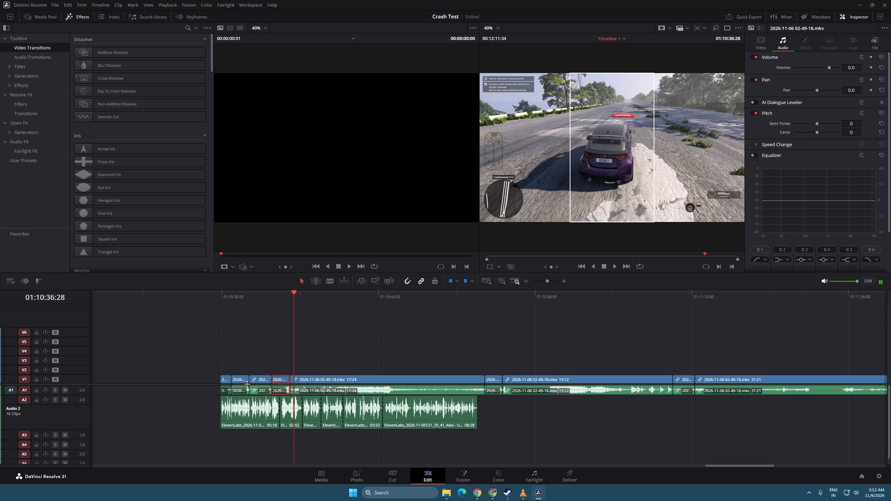
pyautogui.click(220, 295)
pyautogui.press('space')
pyautogui.press('space')
pyautogui.press('space')
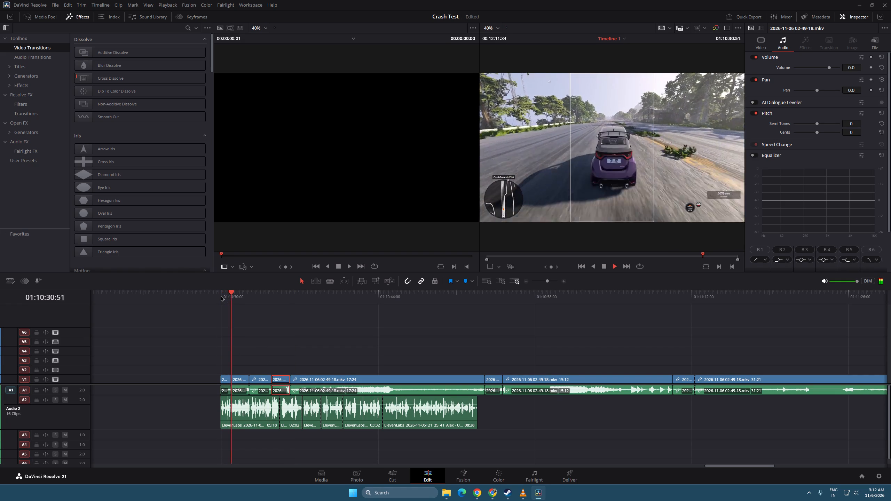
pyautogui.press('space')
pyautogui.press('space')
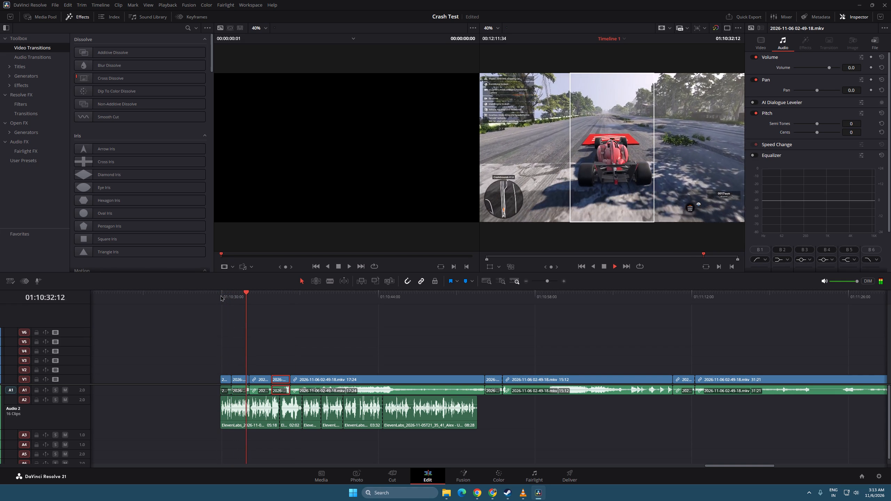
pyautogui.press('space')
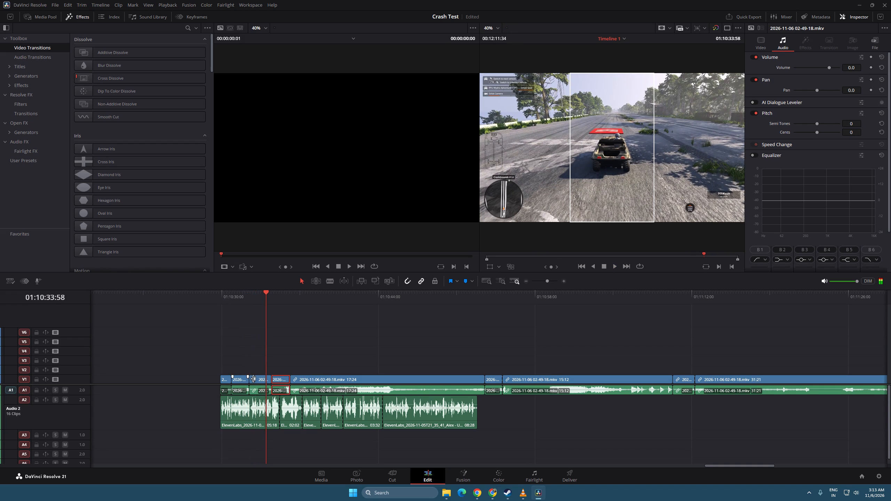
# Trim the start of the buggy segment on V1 so that it is about 01:11 long.
pyautogui.moveTo(251, 381); pyautogui.dragTo(260, 382)
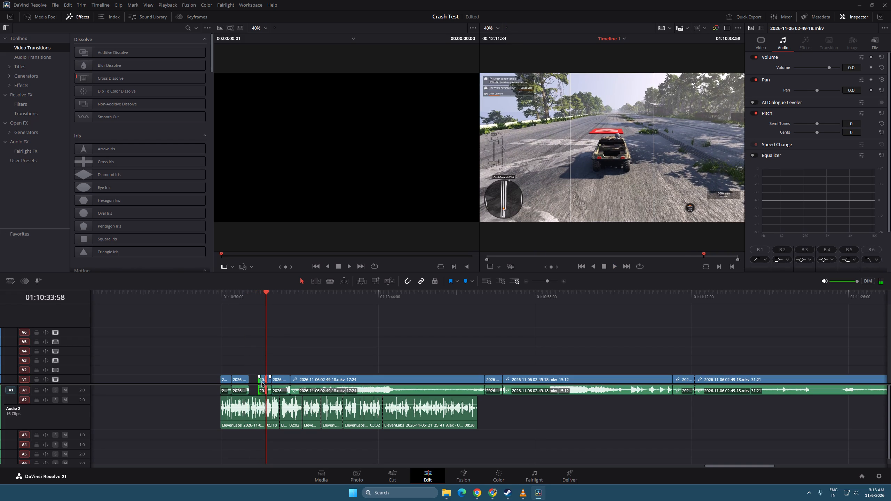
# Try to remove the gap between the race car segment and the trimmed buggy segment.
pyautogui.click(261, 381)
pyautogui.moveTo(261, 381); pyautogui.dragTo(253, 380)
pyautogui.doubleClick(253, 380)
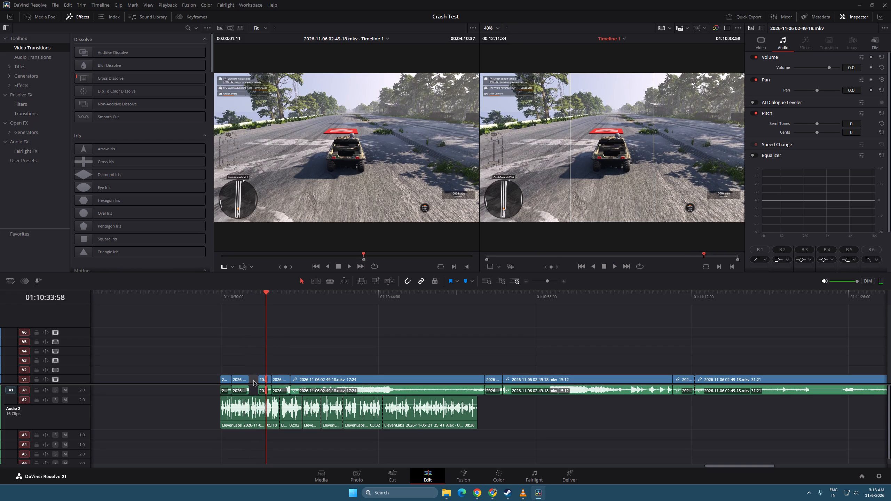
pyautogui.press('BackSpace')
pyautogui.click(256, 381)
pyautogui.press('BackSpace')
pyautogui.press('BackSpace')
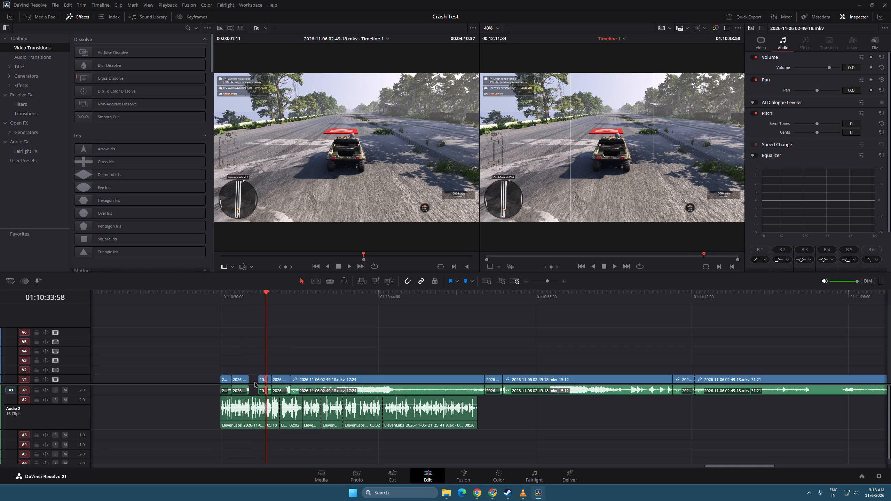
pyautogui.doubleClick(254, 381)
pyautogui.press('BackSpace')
# Move the buggy segment, tank segment and 17:24 gameplay clip earlier so they sit end to end, and play back the result.
pyautogui.click(268, 382)
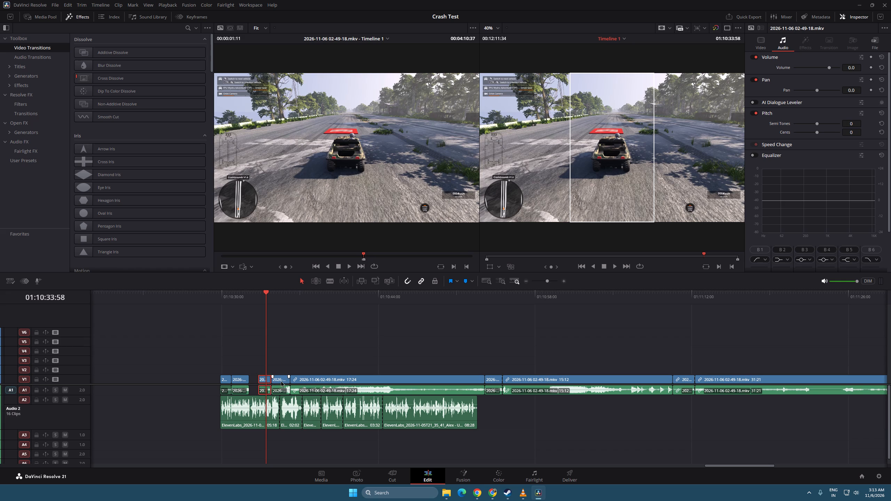
pyautogui.moveTo(263, 380); pyautogui.dragTo(253, 379)
pyautogui.moveTo(279, 381); pyautogui.dragTo(270, 381)
pyautogui.click(281, 379)
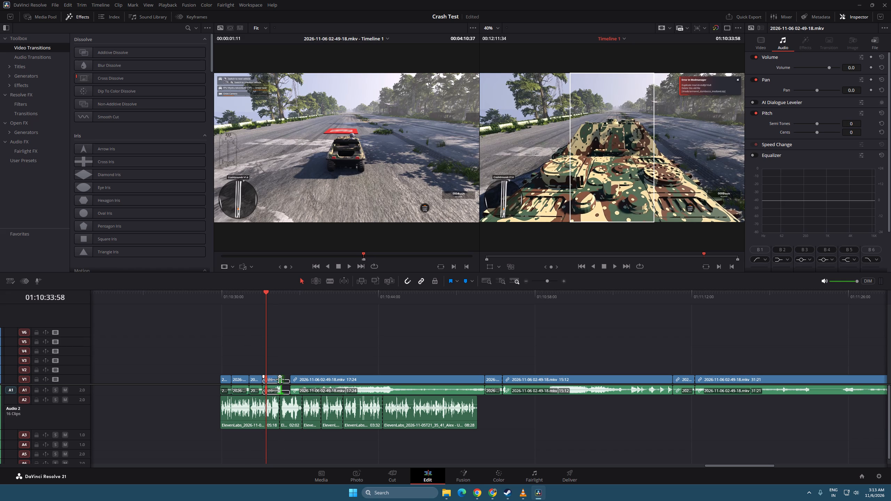
pyautogui.moveTo(313, 382); pyautogui.dragTo(304, 382)
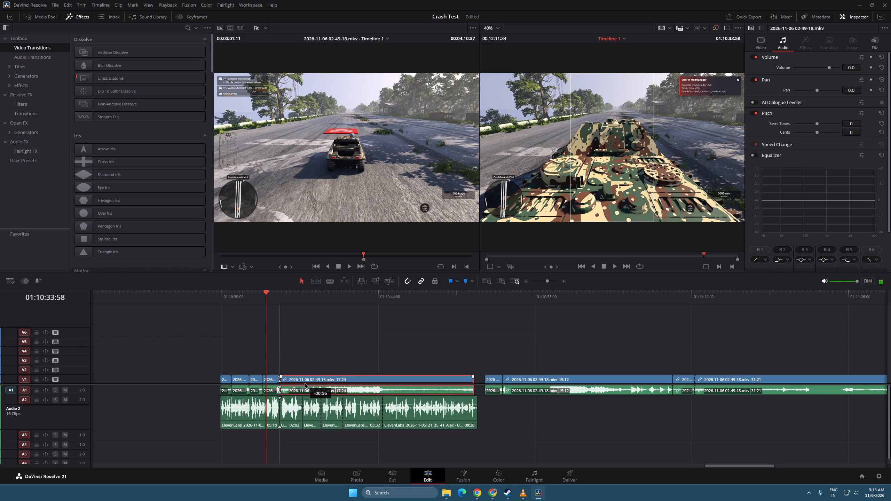
pyautogui.moveTo(304, 382); pyautogui.dragTo(303, 382)
pyautogui.press('space')
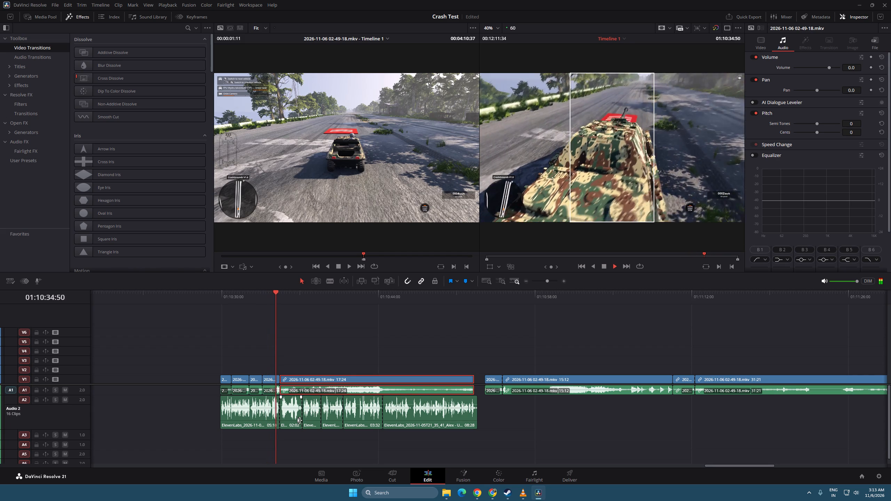
pyautogui.press('space')
pyautogui.press('space')
pyautogui.press('space')
# Add the downloaded bouncing Toyota Yaris meme MP3 from the Downloads folder to track A4, starting with the 17:24 gameplay clip.
pyautogui.click(444, 495)
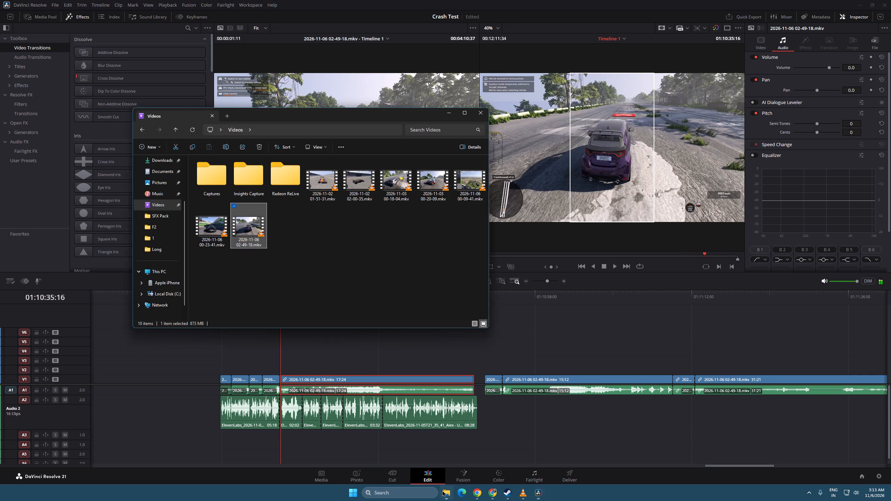
pyautogui.scroll(5, 160, 213)
pyautogui.click(162, 217)
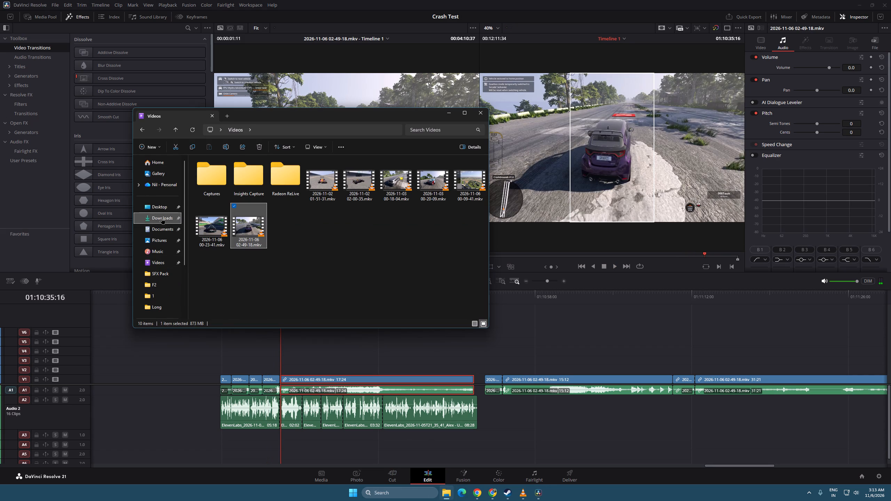
pyautogui.click(215, 183)
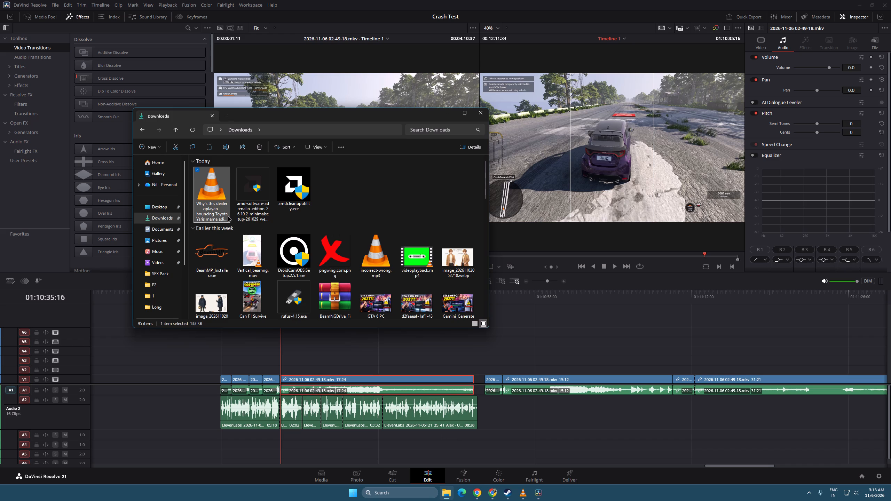
pyautogui.moveTo(212, 196); pyautogui.dragTo(447, 334)
pyautogui.moveTo(447, 334); pyautogui.dragTo(283, 440)
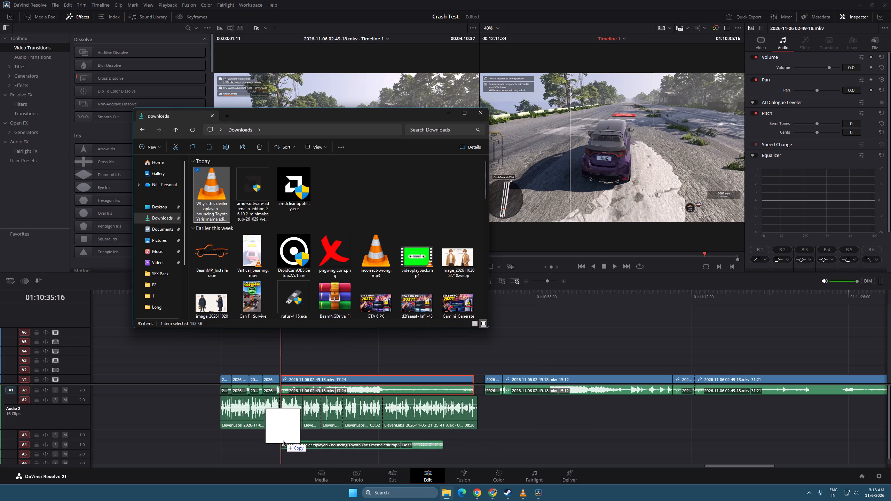
pyautogui.moveTo(283, 440); pyautogui.dragTo(283, 438)
# Mute the voiceover track A2 and play back the start of the meme audio under the 17:24 clip.
pyautogui.press('space')
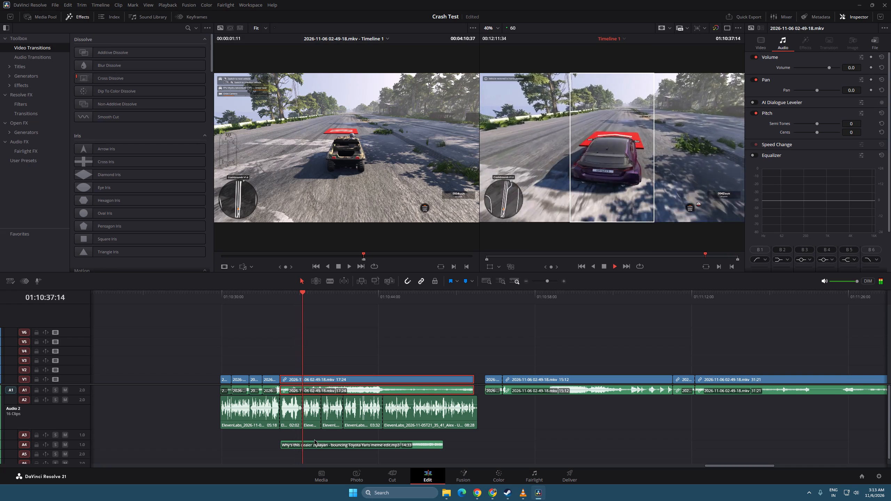
pyautogui.press('space')
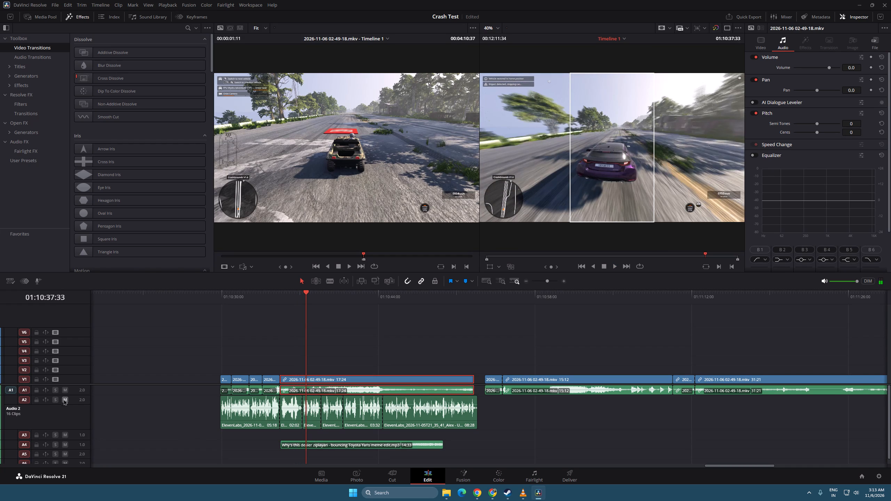
pyautogui.click(69, 403)
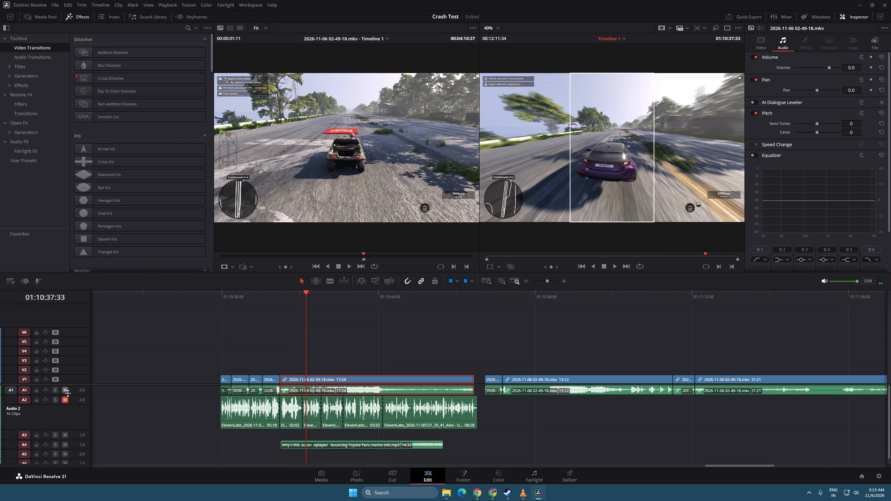
pyautogui.click(66, 393)
pyautogui.press('space')
pyautogui.click(288, 294)
pyautogui.press('space')
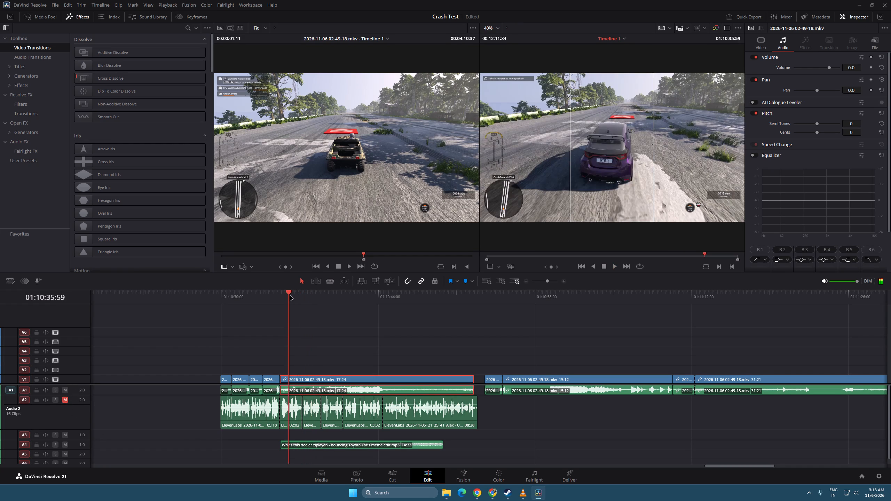
pyautogui.press('space')
pyautogui.press('space')
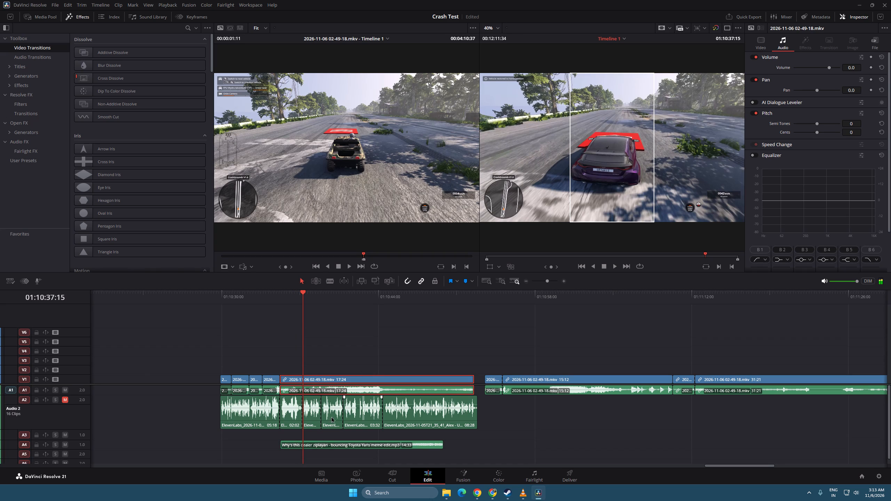
# Split the meme audio on A4 at 01:10:37:15 and move its first piece up to track A3.
pyautogui.click(73, 439)
pyautogui.moveTo(77, 448); pyautogui.dragTo(74, 473)
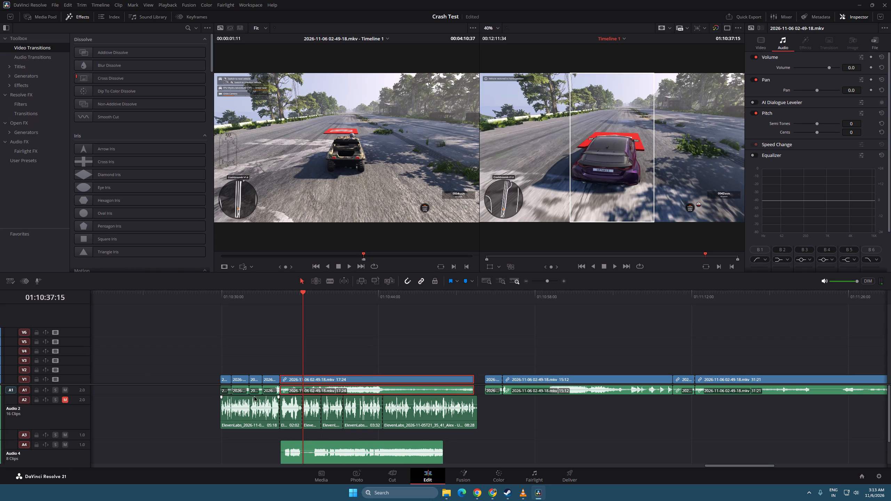
pyautogui.click(330, 282)
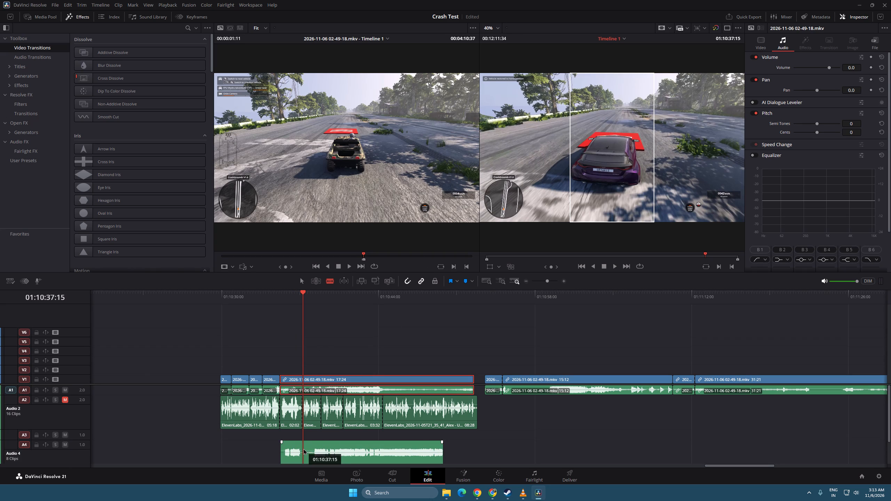
pyautogui.click(303, 448)
pyautogui.click(303, 280)
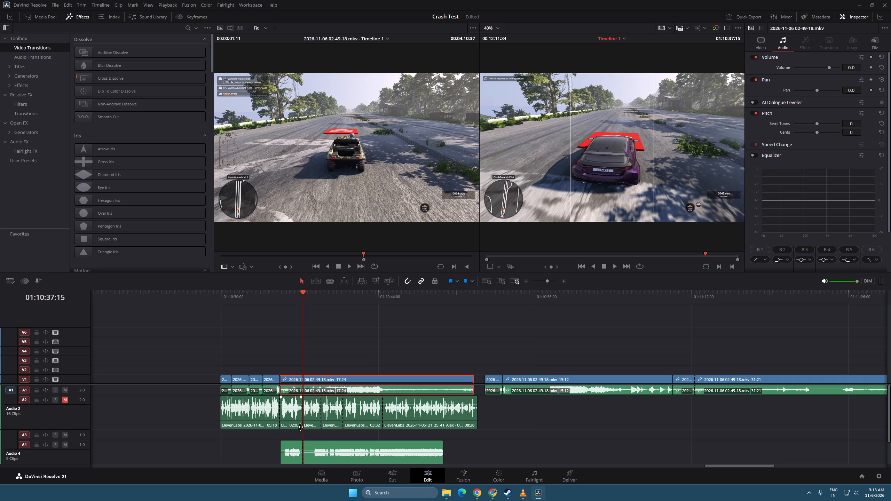
pyautogui.moveTo(293, 447); pyautogui.dragTo(293, 438)
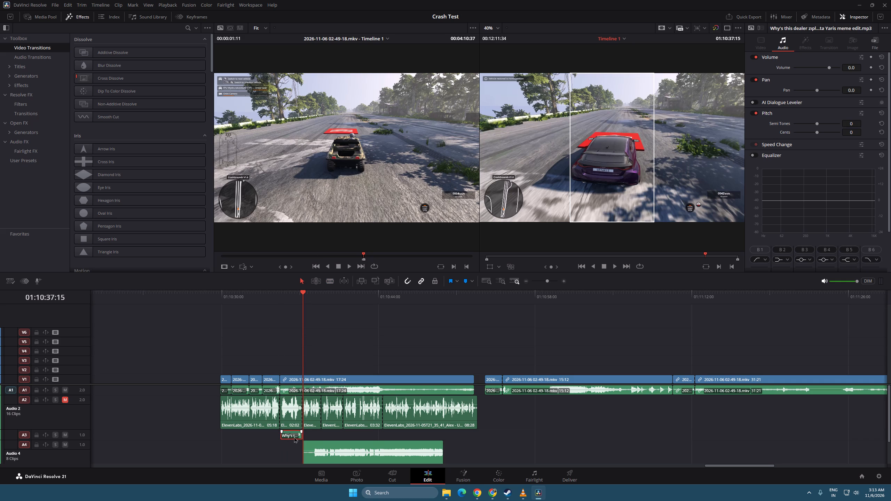
# Set the volume of the meme audio piece on A3 to 10.1 and play it back.
pyautogui.click(833, 67)
pyautogui.click(275, 293)
pyautogui.press('space')
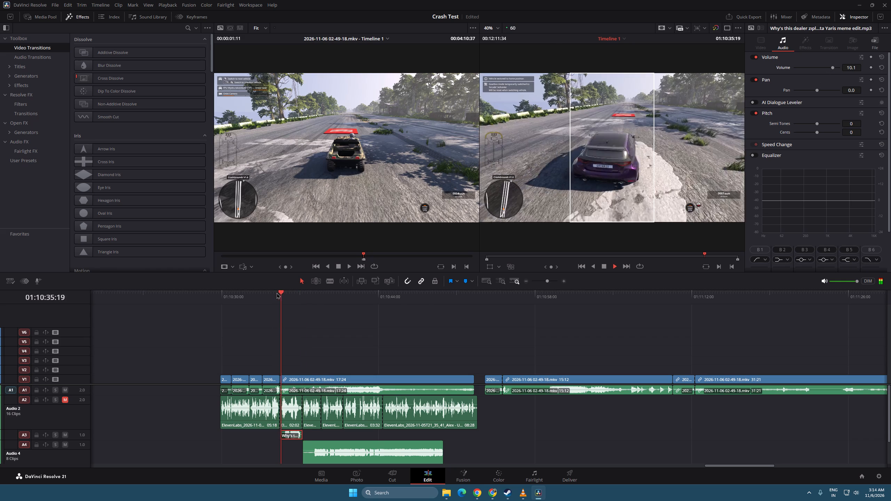
pyautogui.press('space')
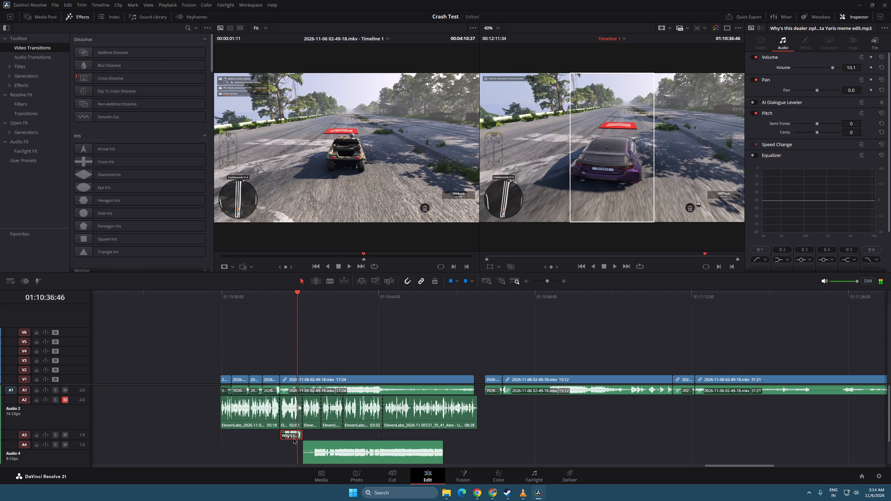
# Shift the A3 meme piece slightly earlier so it starts just before the 17:24 clip, and play back the result.
pyautogui.moveTo(290, 435); pyautogui.dragTo(285, 435)
pyautogui.click(277, 293)
pyautogui.press('space')
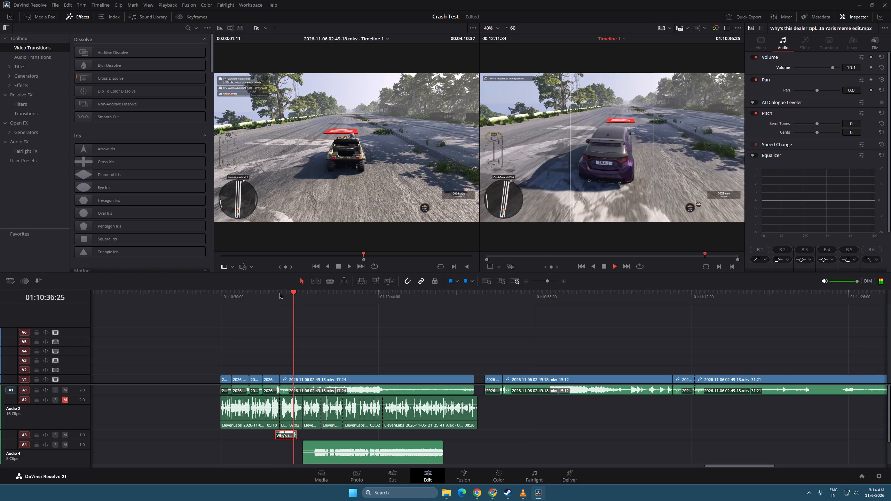
pyautogui.press('space')
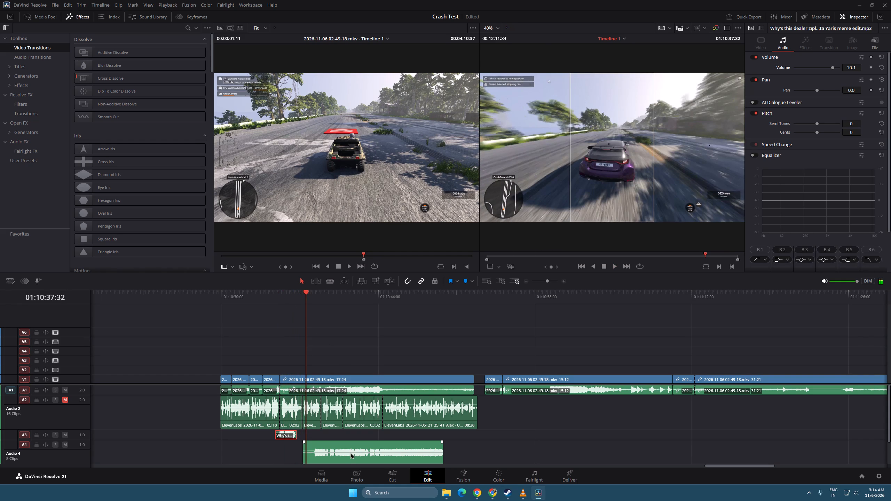
# Play on into the remaining meme audio and move that A4 piece earlier so it overlaps the end of the A3 piece.
pyautogui.press('space')
pyautogui.press('space')
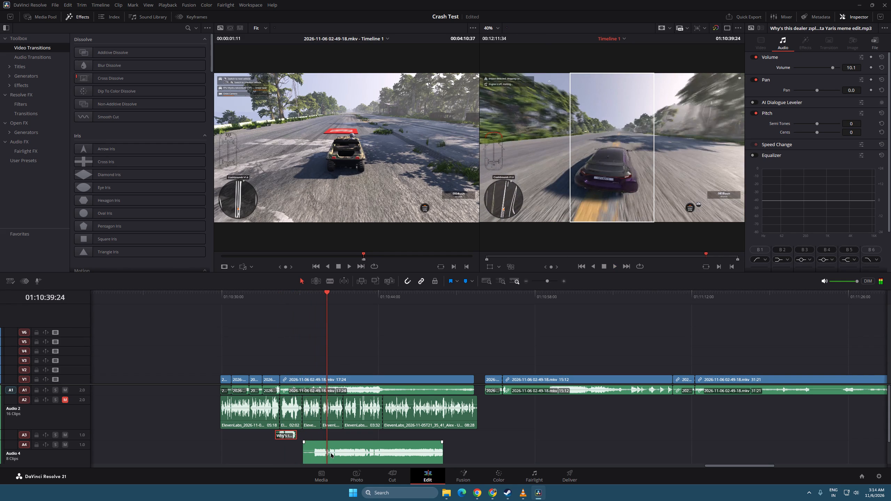
pyautogui.moveTo(328, 445); pyautogui.dragTo(313, 444)
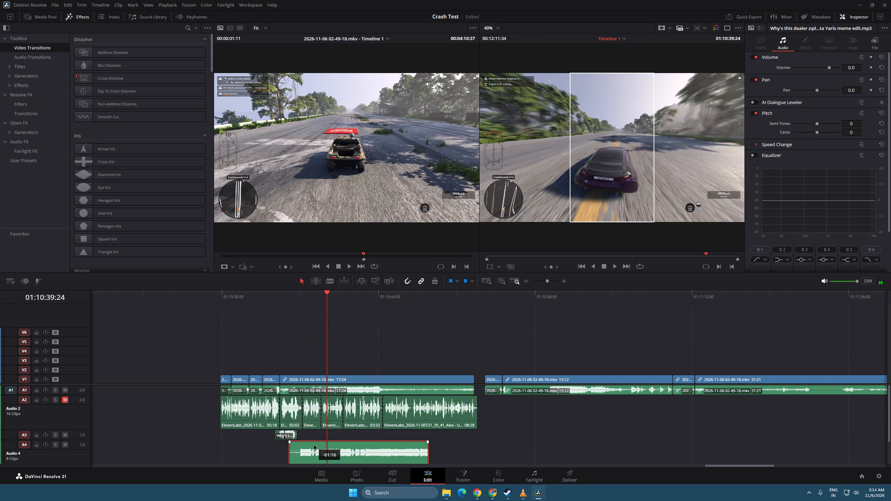
pyautogui.moveTo(313, 444); pyautogui.dragTo(312, 443)
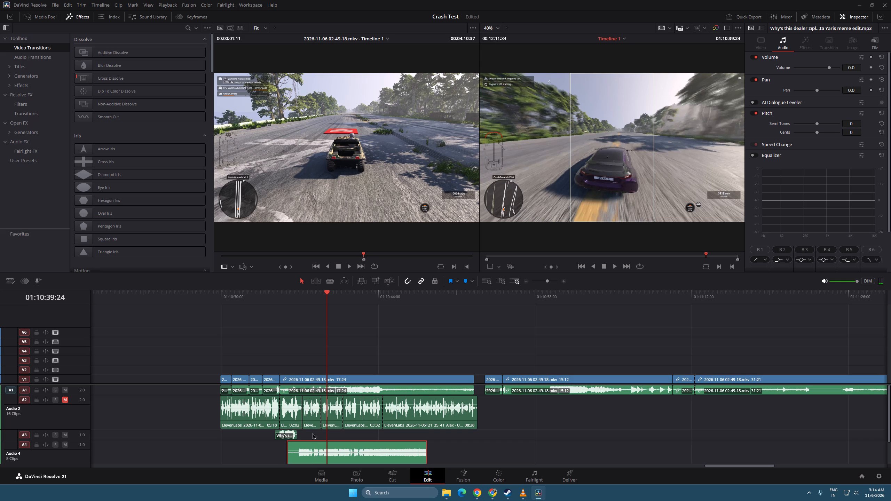
# Move the last four voiceover clips on A2 later so they start where the 17:24 gameplay clip ends.
pyautogui.moveTo(592, 427); pyautogui.dragTo(326, 410)
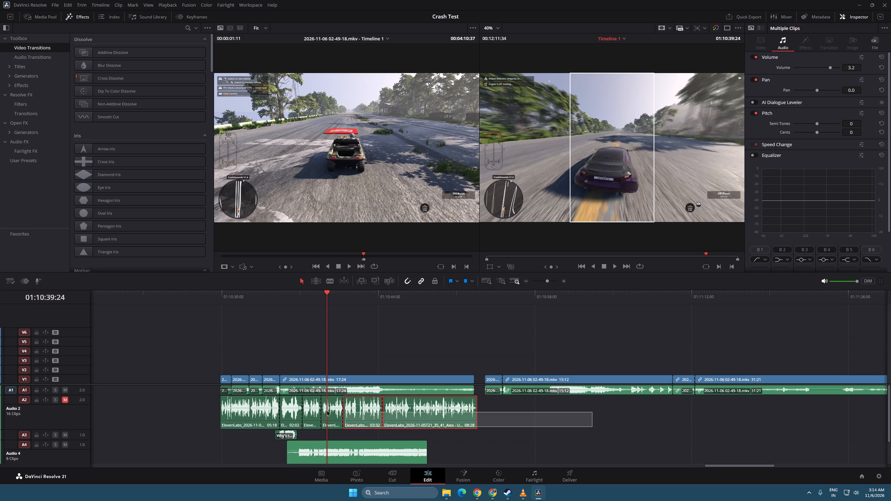
pyautogui.moveTo(326, 410); pyautogui.dragTo(311, 409)
pyautogui.moveTo(311, 411); pyautogui.dragTo(481, 412)
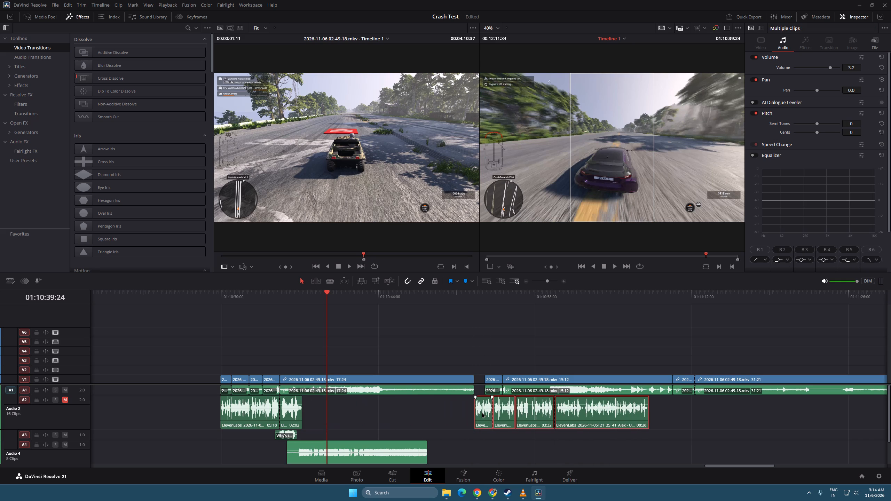
# Close the gaps before and after the 15:12 clip by moving each short segment and its following long clip earlier on V1.
pyautogui.moveTo(491, 360); pyautogui.dragTo(523, 384)
pyautogui.moveTo(526, 379); pyautogui.dragTo(520, 379)
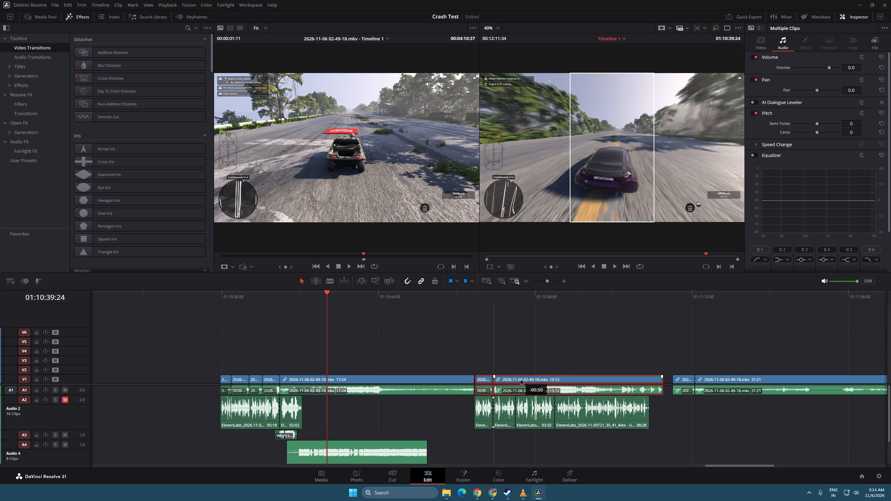
pyautogui.moveTo(520, 379); pyautogui.dragTo(515, 379)
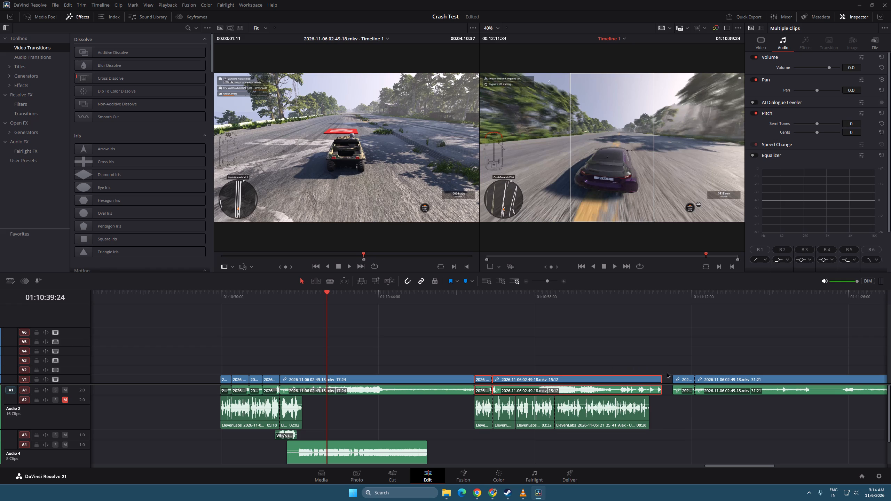
pyautogui.moveTo(666, 357); pyautogui.dragTo(717, 387)
pyautogui.moveTo(713, 380); pyautogui.dragTo(704, 380)
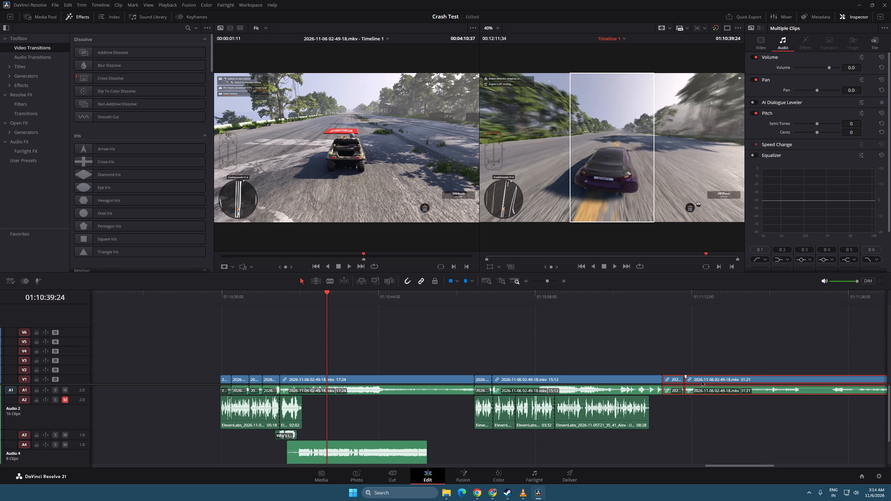
# Move the last three voiceover clips on A2 later so they start where the 15:12 gameplay clip ends.
pyautogui.moveTo(752, 431); pyautogui.dragTo(502, 411)
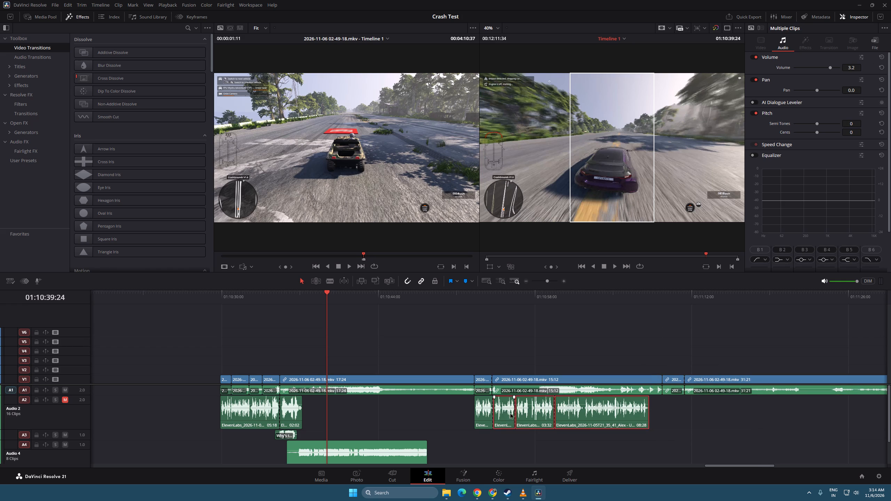
pyautogui.moveTo(505, 417); pyautogui.dragTo(674, 414)
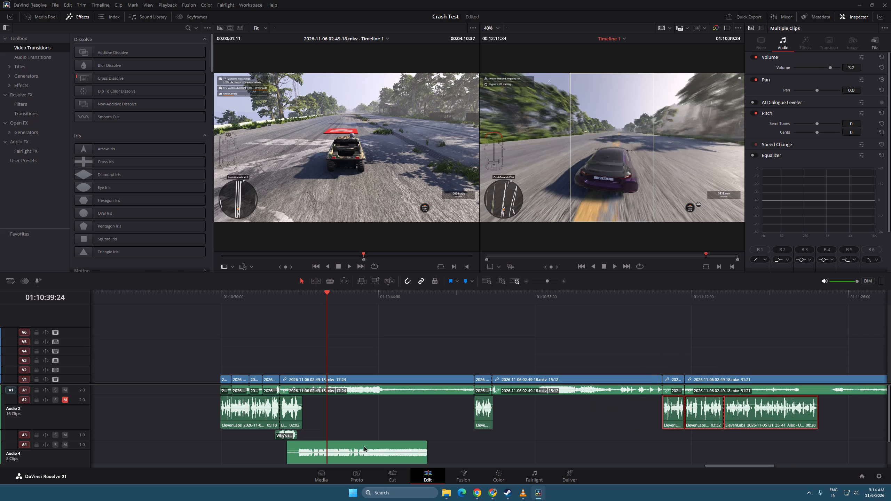
# Play back the 17:24 clip with the repositioned meme audio on A4 up to the crash.
pyautogui.press('space')
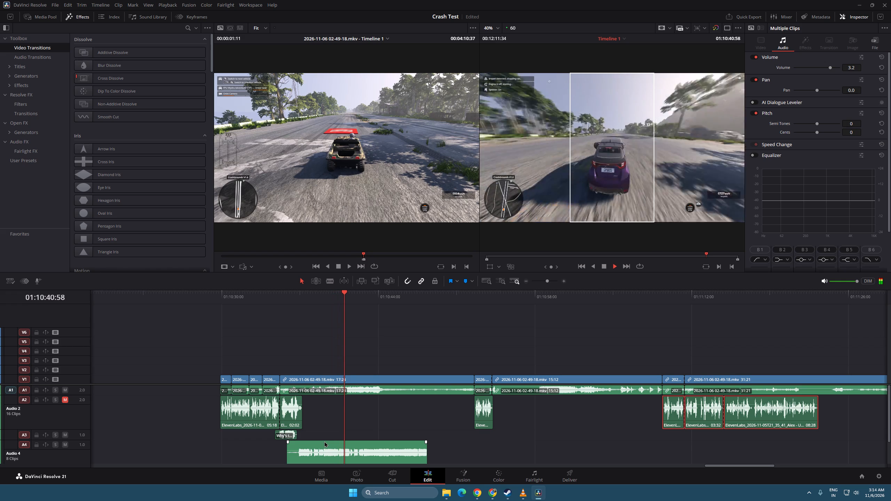
pyautogui.click(360, 458)
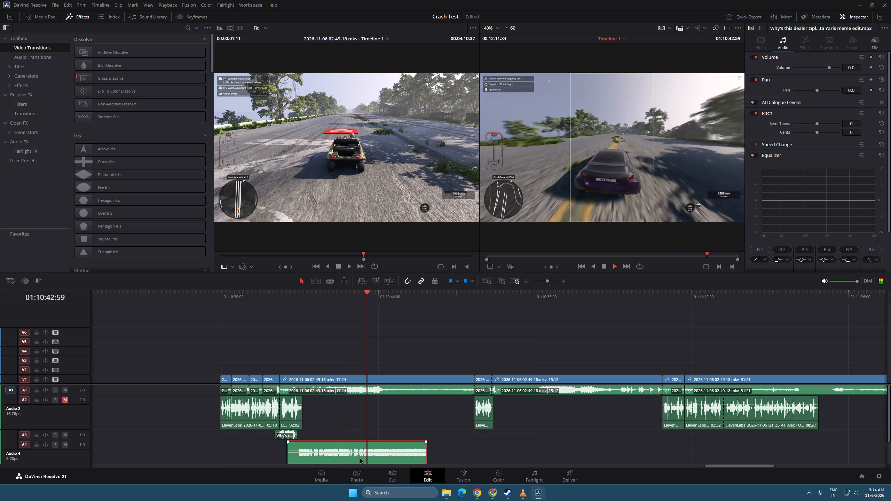
pyautogui.press('space')
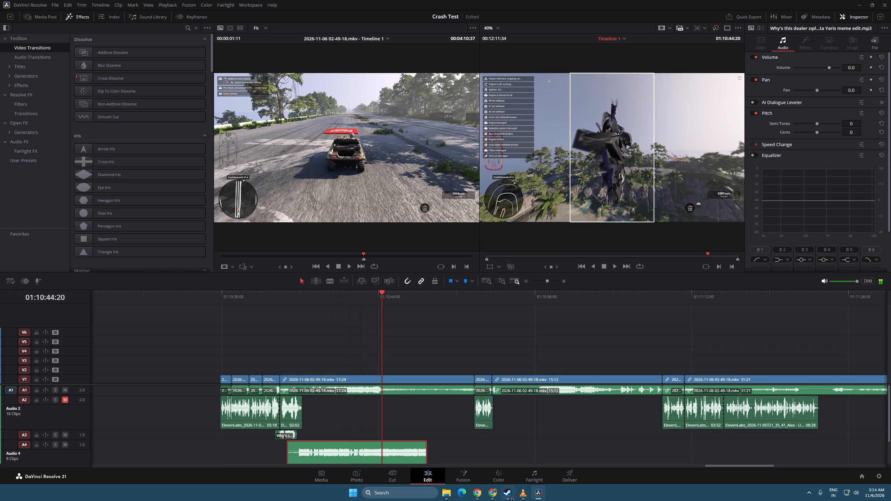
# In Chrome, download the converted "Why this dealer" MP3 from the YTMP3 page.
pyautogui.click(488, 494)
pyautogui.click(286, 0)
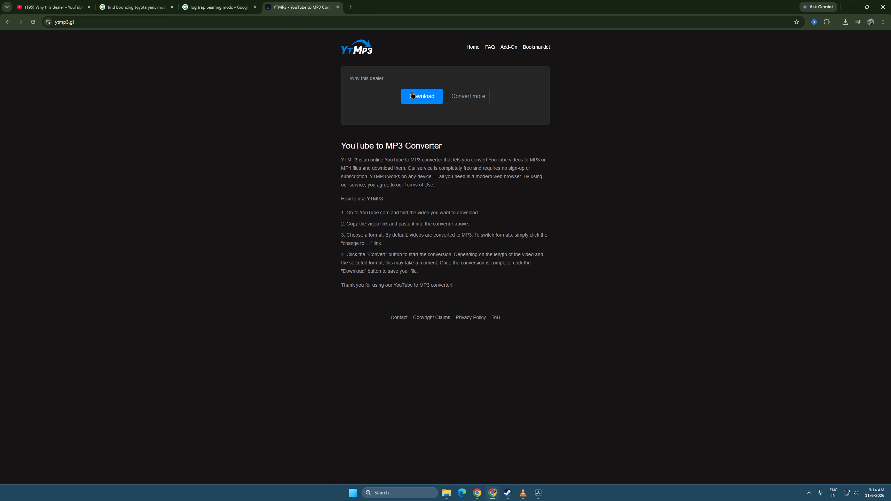
pyautogui.click(412, 92)
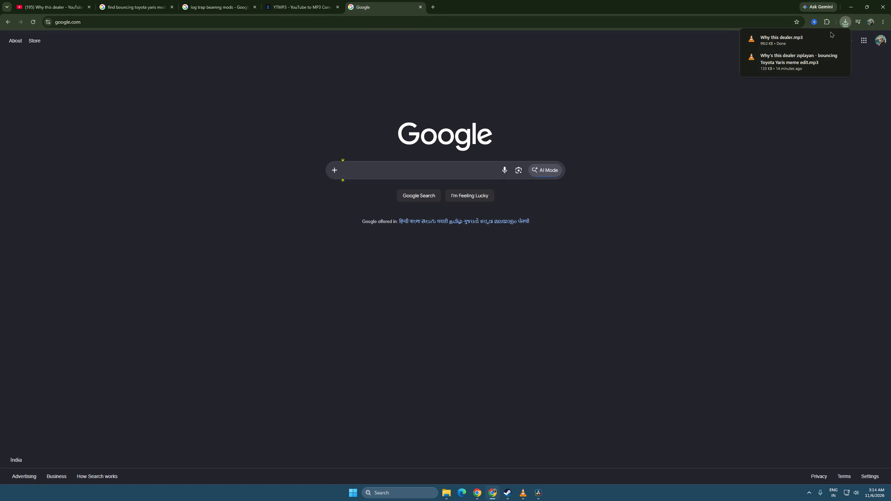
# Place the downloaded Why this dealer.mp3 on A4 in DaVinci Resolve over the existing meme audio, starting where the short A3 clip ends.
pyautogui.moveTo(791, 37); pyautogui.dragTo(346, 444)
pyautogui.hotkey('alt', 'Tab')
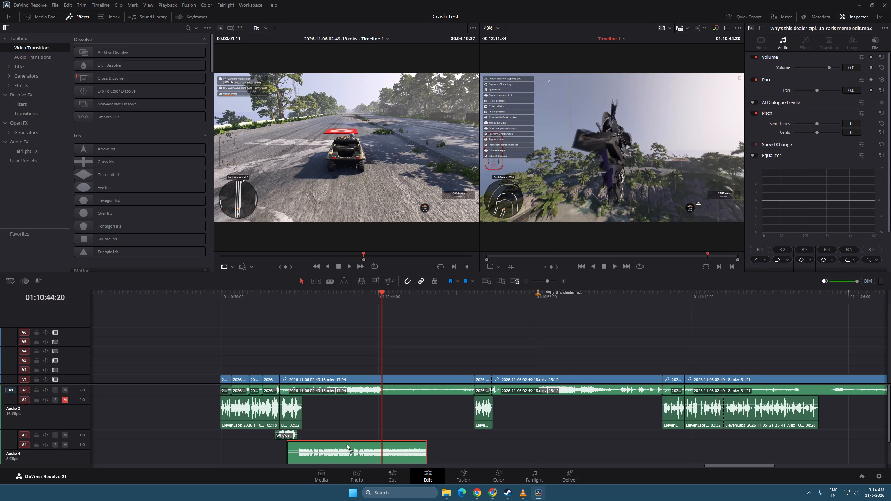
pyautogui.moveTo(346, 444); pyautogui.dragTo(297, 449)
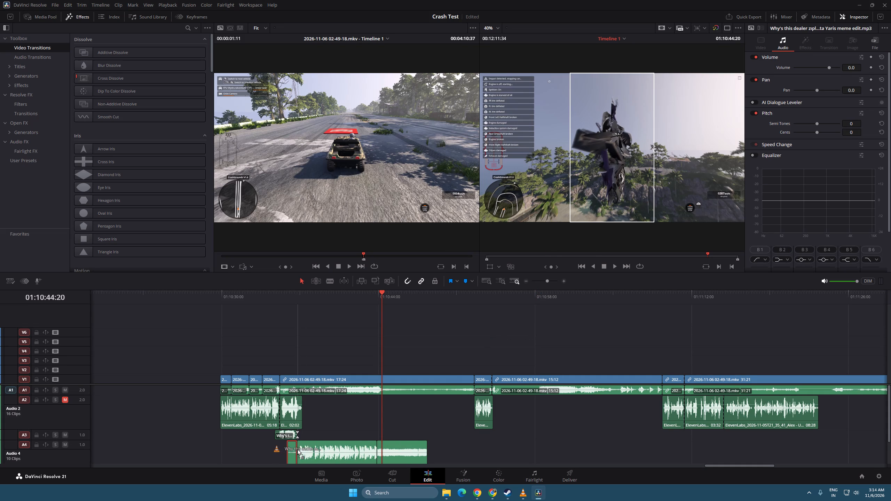
pyautogui.moveTo(297, 449); pyautogui.dragTo(297, 448)
# Play back from the start of the new Why this dealer.mp3 clip and raise its volume to 12.1.
pyautogui.click(298, 294)
pyautogui.press('space')
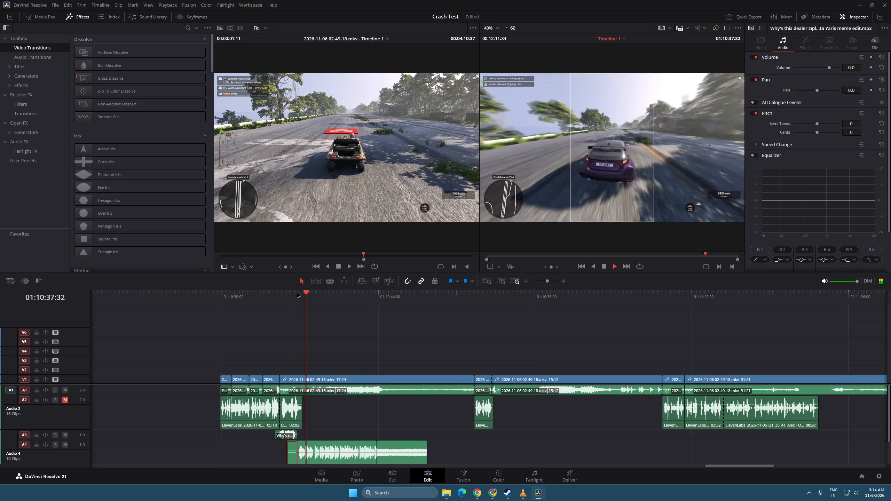
pyautogui.click(344, 452)
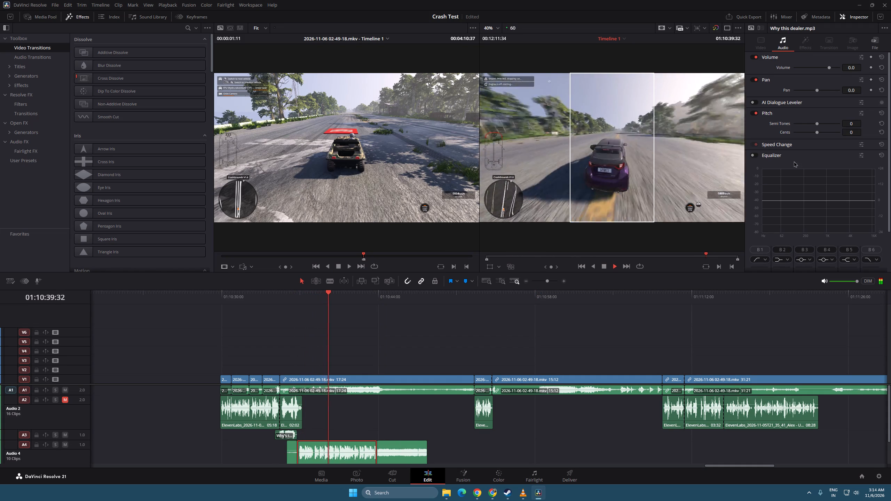
pyautogui.moveTo(830, 69); pyautogui.dragTo(835, 71)
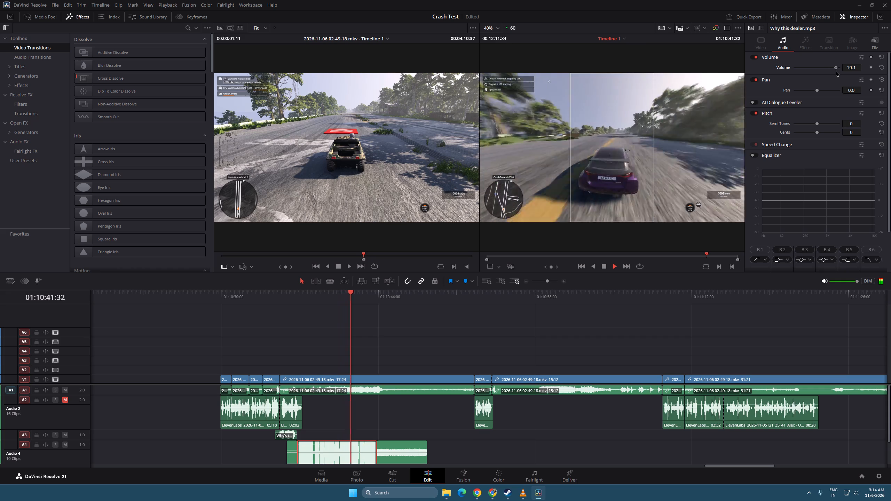
pyautogui.moveTo(835, 71); pyautogui.dragTo(833, 71)
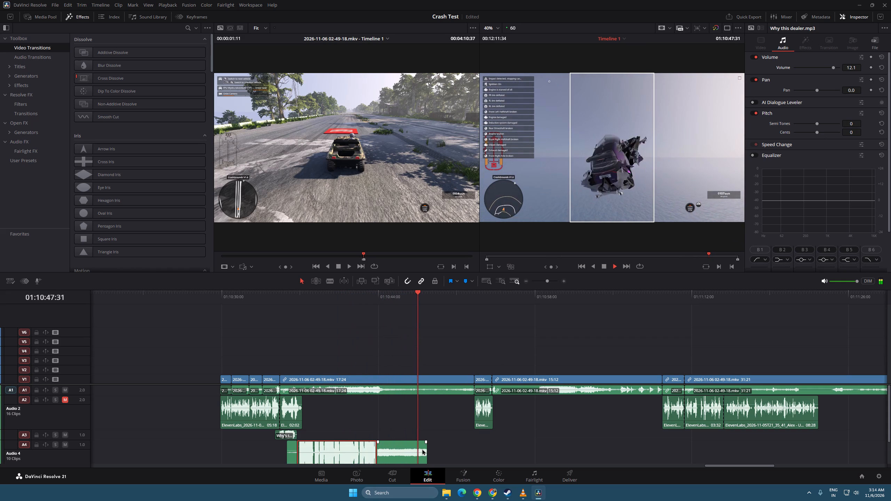
# Play through the end of the 17:24 clip into the 15:12 clip, and unmute the A2 voiceover track.
pyautogui.press('space')
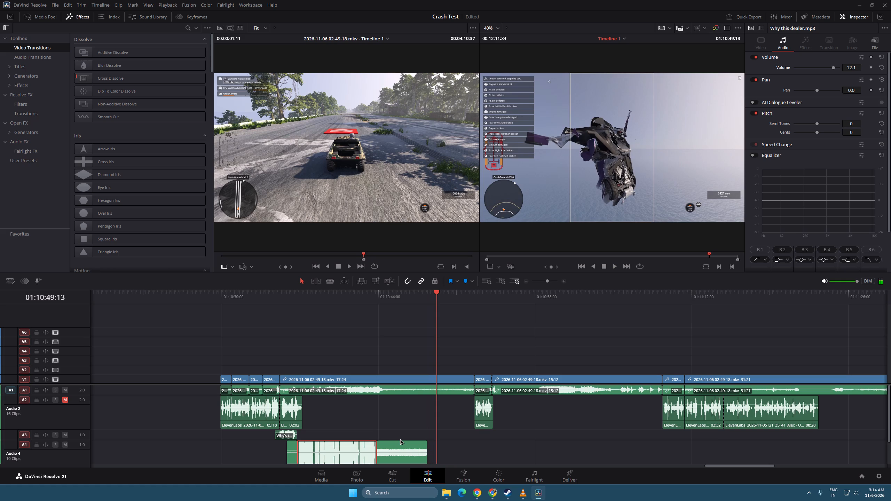
pyautogui.press('space')
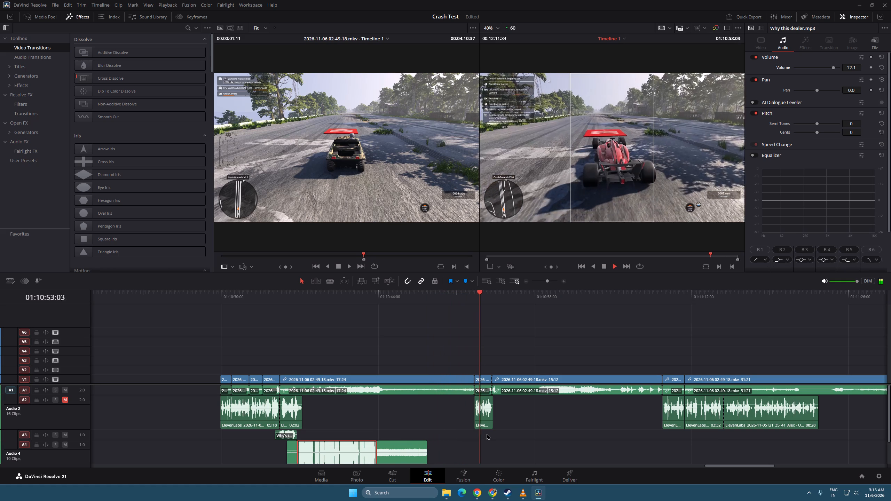
pyautogui.press('space')
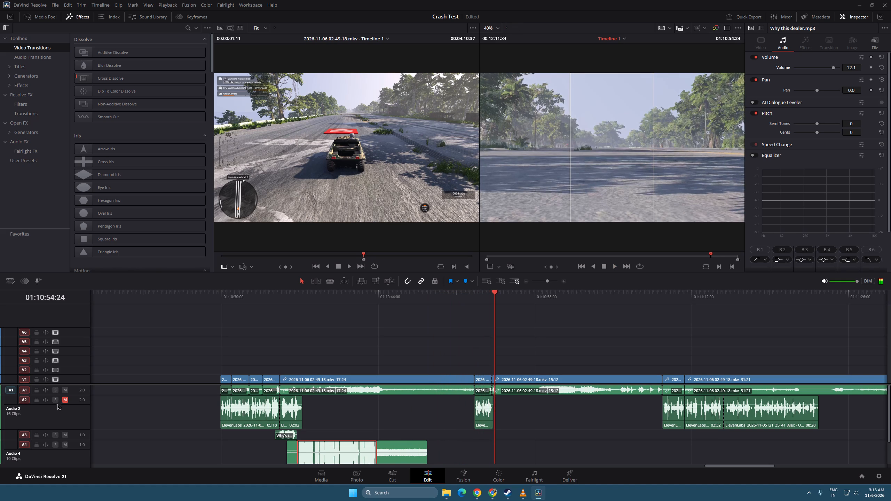
pyautogui.click(63, 400)
# Review the start of the 15:12 clip and trim its empty-road opening so the clip lasts 11:04.
pyautogui.press('space')
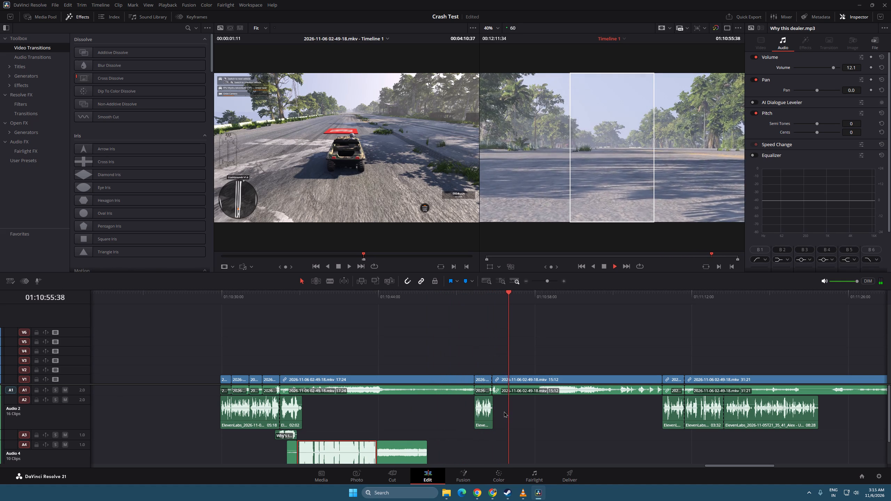
pyautogui.click(473, 290)
pyautogui.press('space')
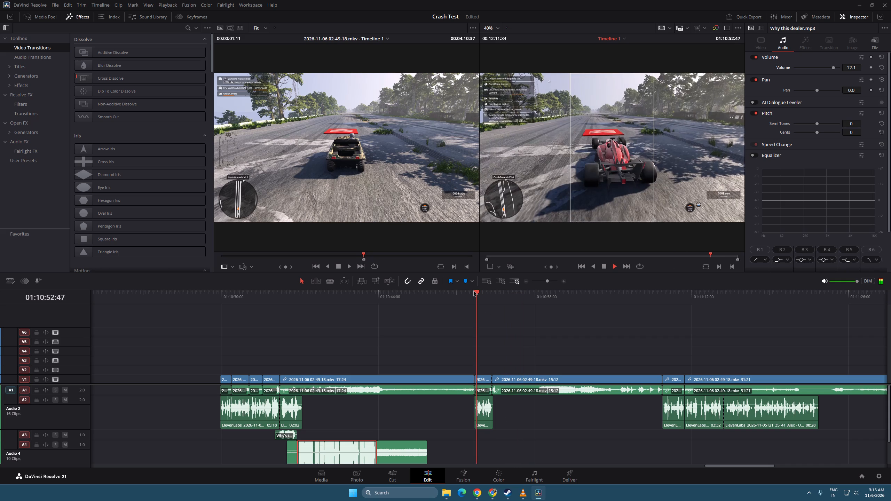
pyautogui.press('space')
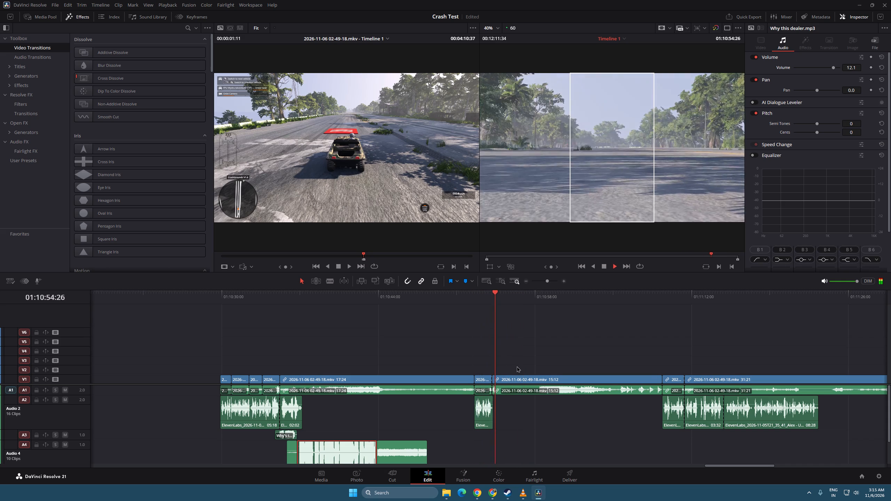
pyautogui.press('space')
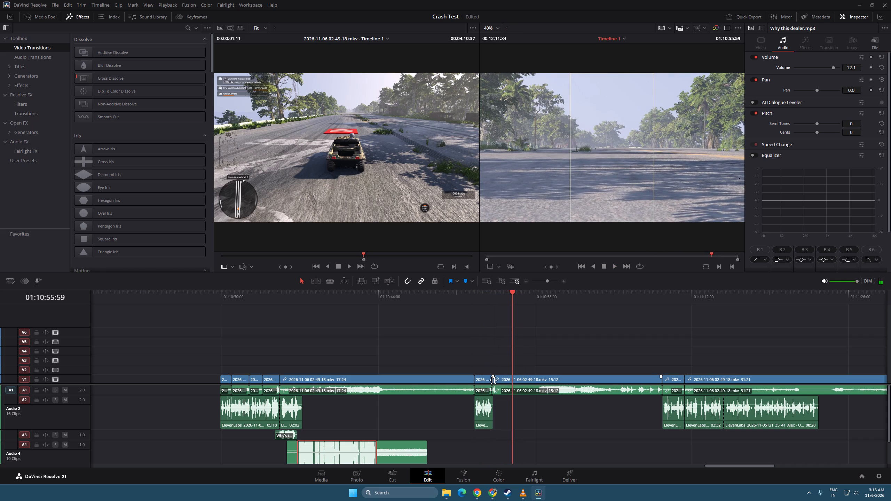
pyautogui.moveTo(495, 380); pyautogui.dragTo(533, 383)
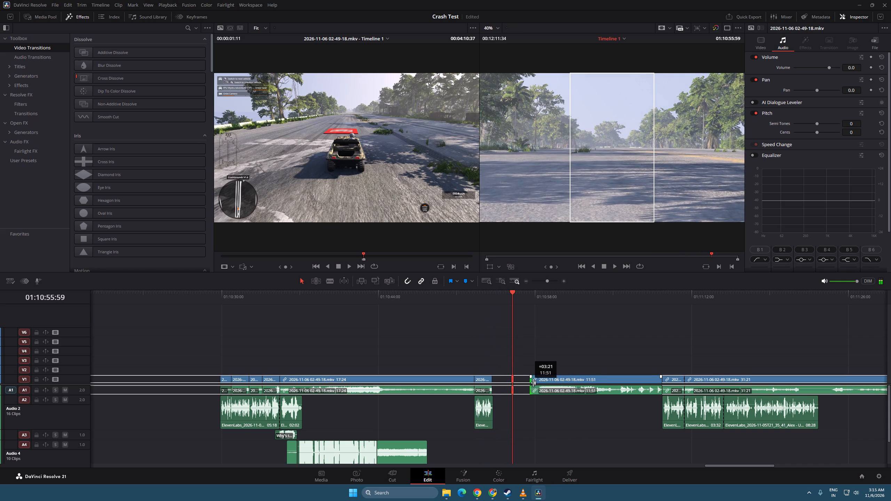
pyautogui.moveTo(533, 383); pyautogui.dragTo(542, 388)
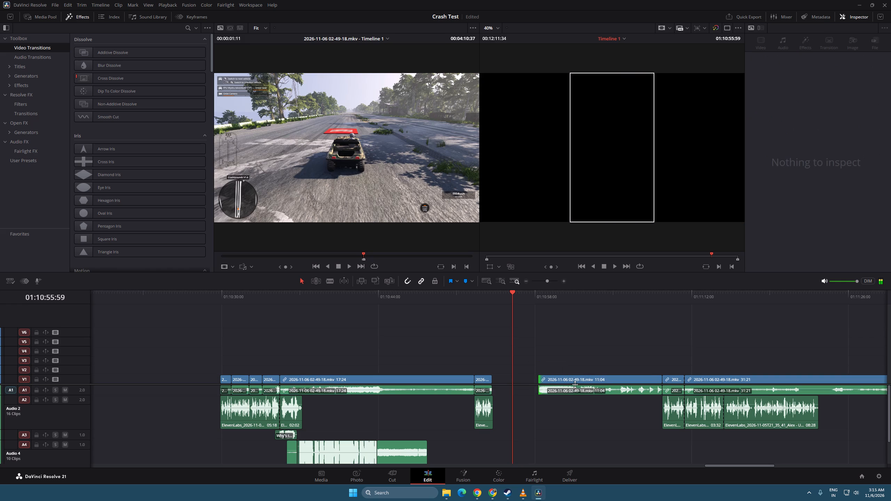
# Move the trimmed 11:04 clip earlier on V1 so it starts where the preceding short segment ends.
pyautogui.moveTo(575, 383); pyautogui.dragTo(530, 383)
pyautogui.click(530, 383)
pyautogui.moveTo(529, 379); pyautogui.dragTo(528, 379)
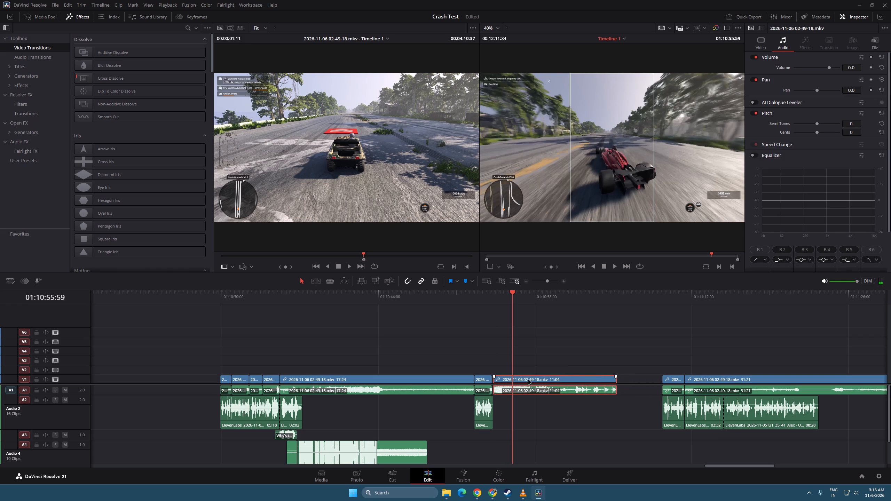
pyautogui.moveTo(528, 379); pyautogui.dragTo(525, 379)
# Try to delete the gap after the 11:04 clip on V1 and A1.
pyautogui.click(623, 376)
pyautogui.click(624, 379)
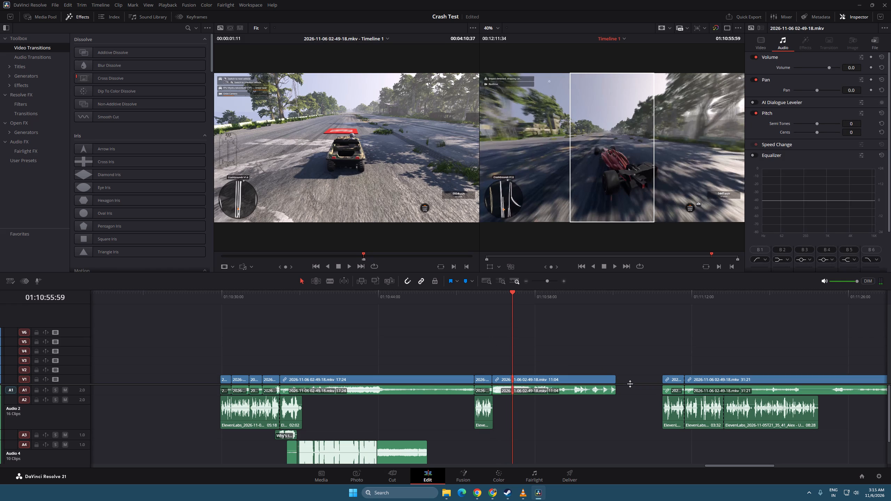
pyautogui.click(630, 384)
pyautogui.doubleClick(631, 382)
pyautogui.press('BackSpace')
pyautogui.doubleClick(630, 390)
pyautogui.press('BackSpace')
# Move the following short segment, 31:21 clip and three voiceover clips earlier together, overlapping the 11:04 clip's end to shorten it to 10:36.
pyautogui.moveTo(655, 370); pyautogui.dragTo(740, 412)
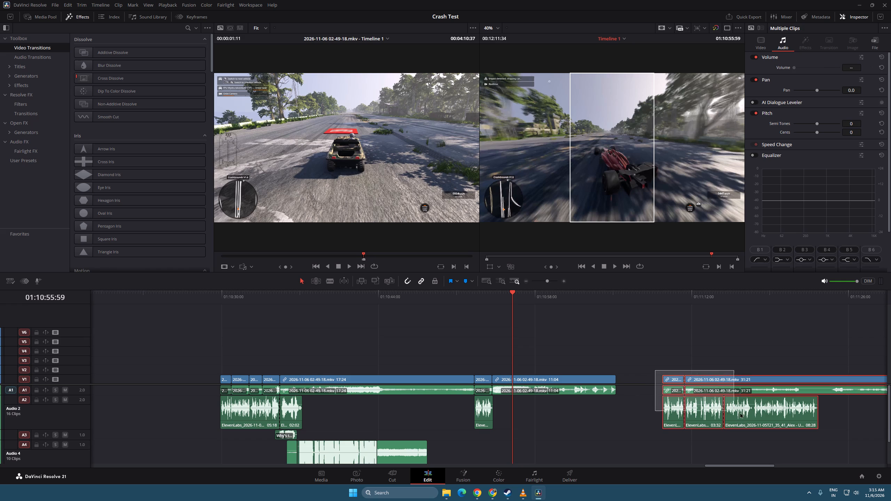
pyautogui.moveTo(740, 412); pyautogui.dragTo(747, 415)
pyautogui.moveTo(724, 380); pyautogui.dragTo(672, 384)
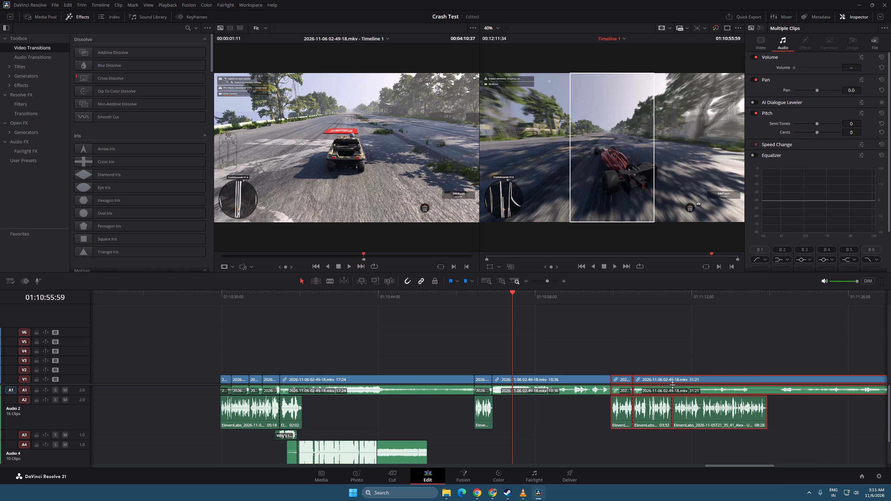
pyautogui.click(673, 385)
# Play back the shortened 10:36 clip through to the 31:21 clip.
pyautogui.press('space')
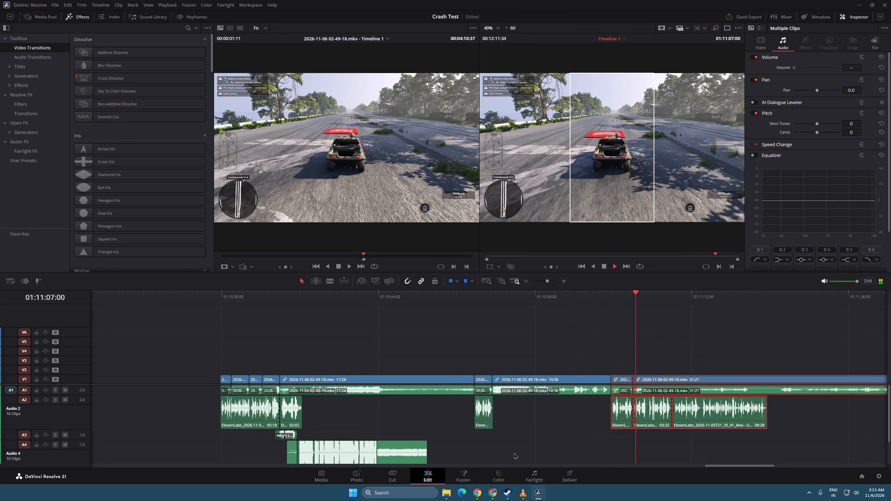
# Close the blank Google tab in Chrome, return to DaVinci Resolve and stop playback.
pyautogui.click(494, 492)
pyautogui.click(78, 0)
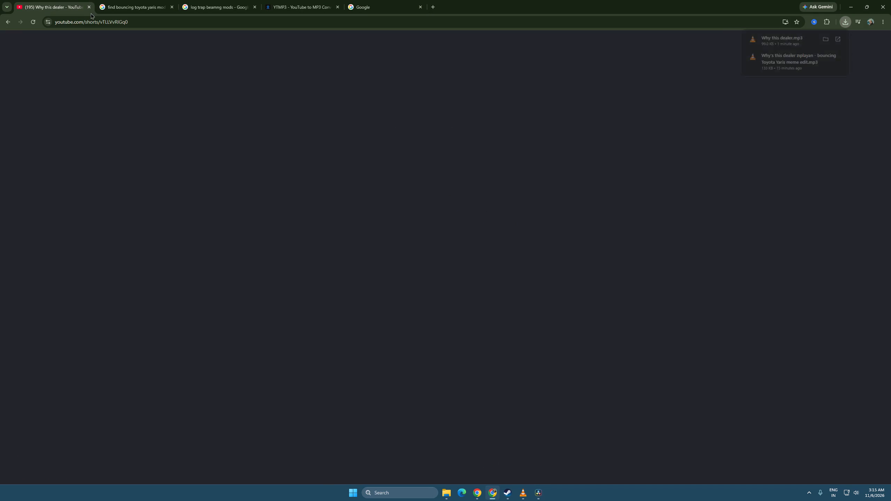
pyautogui.click(358, 0)
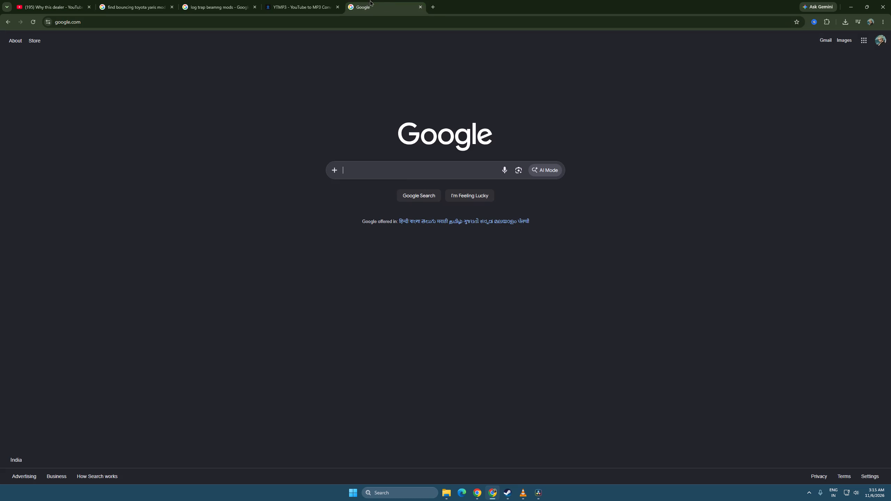
pyautogui.click(423, 5)
pyautogui.hotkey('alt', 'Tab')
pyautogui.press('space')
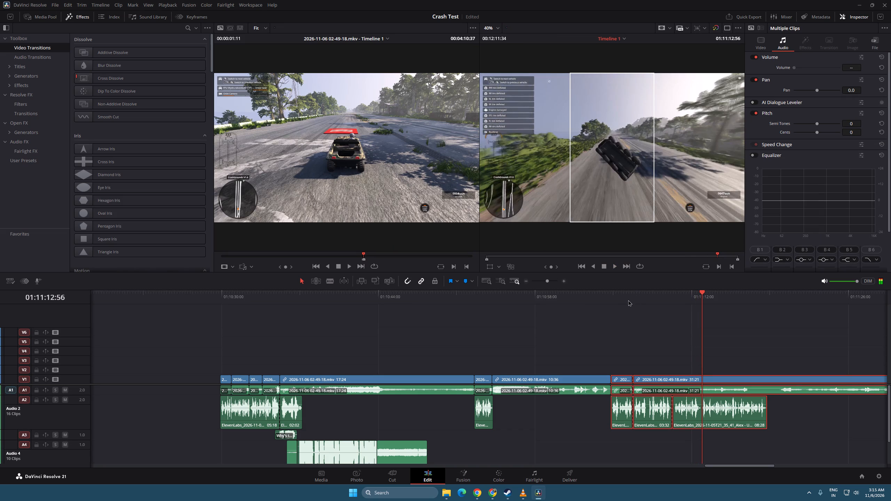
# Move the last two voiceover clips on A2 later so they start with the short segment before the 26:14 clip.
pyautogui.click(801, 422)
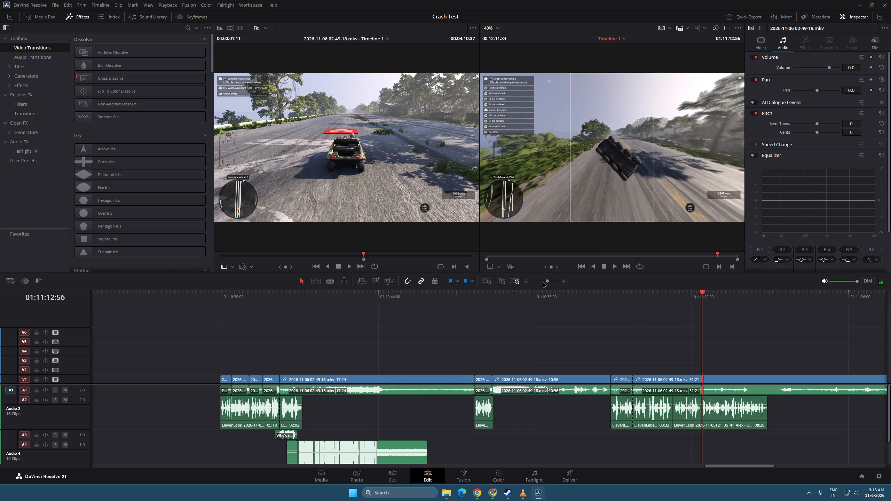
pyautogui.moveTo(543, 282); pyautogui.dragTo(546, 285)
pyautogui.moveTo(590, 412); pyautogui.dragTo(530, 417)
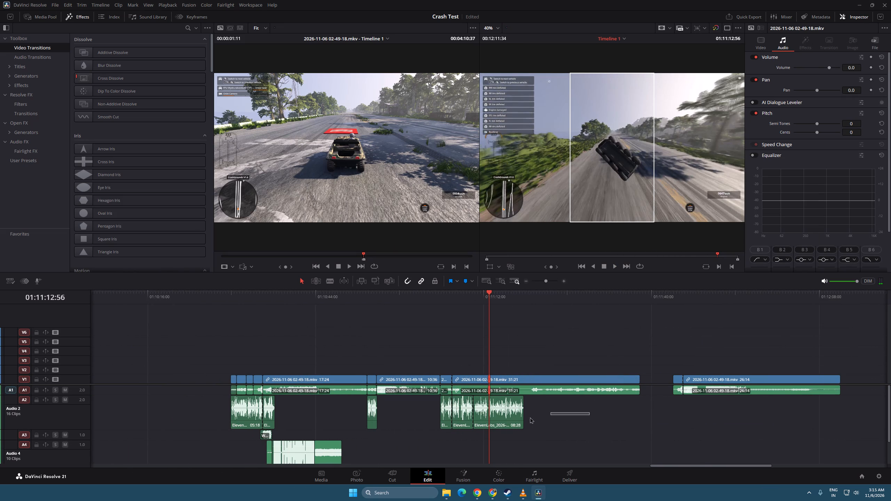
pyautogui.moveTo(530, 417); pyautogui.dragTo(465, 412)
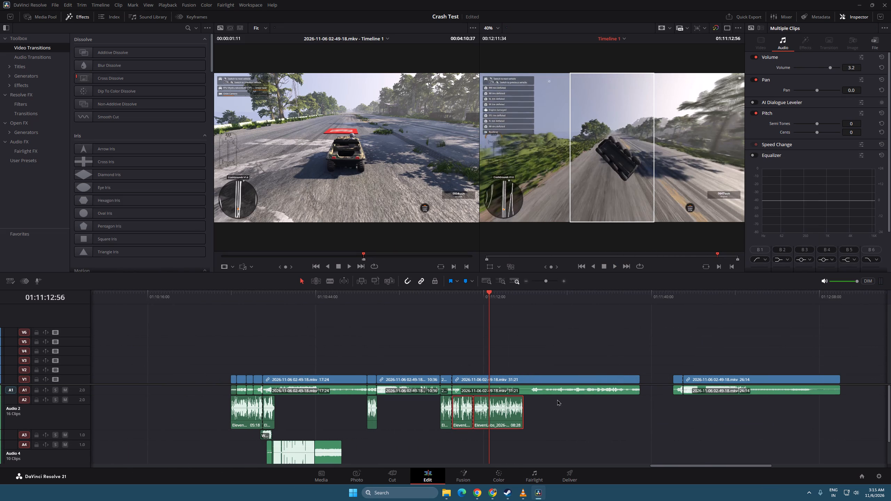
pyautogui.moveTo(461, 416); pyautogui.dragTo(631, 409)
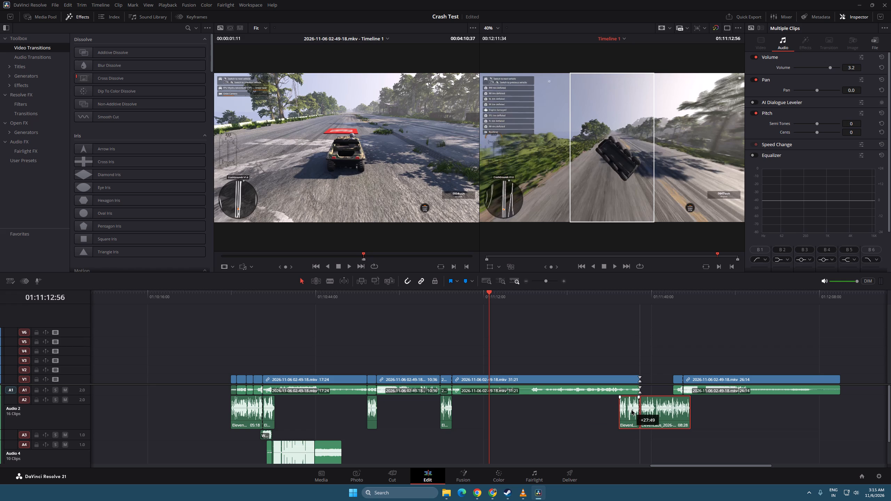
pyautogui.moveTo(631, 409); pyautogui.dragTo(674, 409)
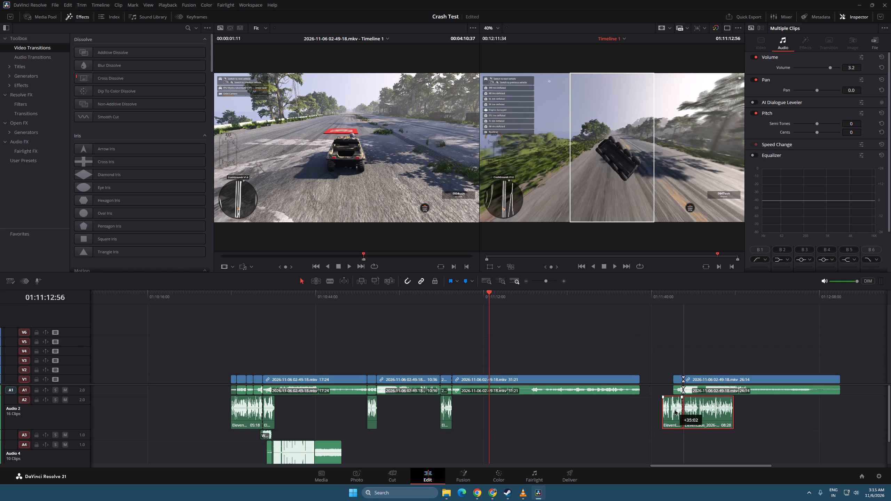
pyautogui.moveTo(674, 409); pyautogui.dragTo(680, 409)
# Move the last short segments, the 26:14 clip and both voiceover clips earlier together so they start where the 31:21 clip ends.
pyautogui.moveTo(659, 350); pyautogui.dragTo(661, 350)
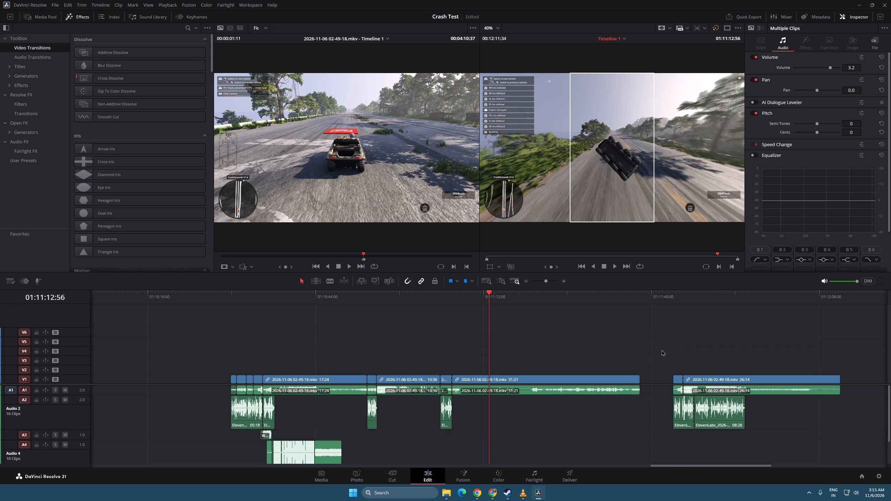
pyautogui.moveTo(661, 350); pyautogui.dragTo(742, 408)
pyautogui.moveTo(712, 411); pyautogui.dragTo(681, 414)
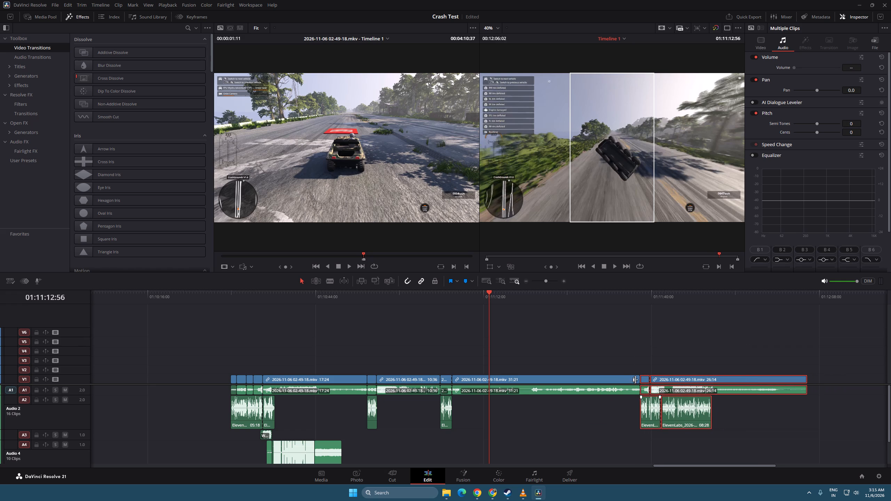
# Play back from the last seconds of the 31:21 clip into the tank segment with its repositioned voiceover.
pyautogui.click(614, 294)
pyautogui.press('space')
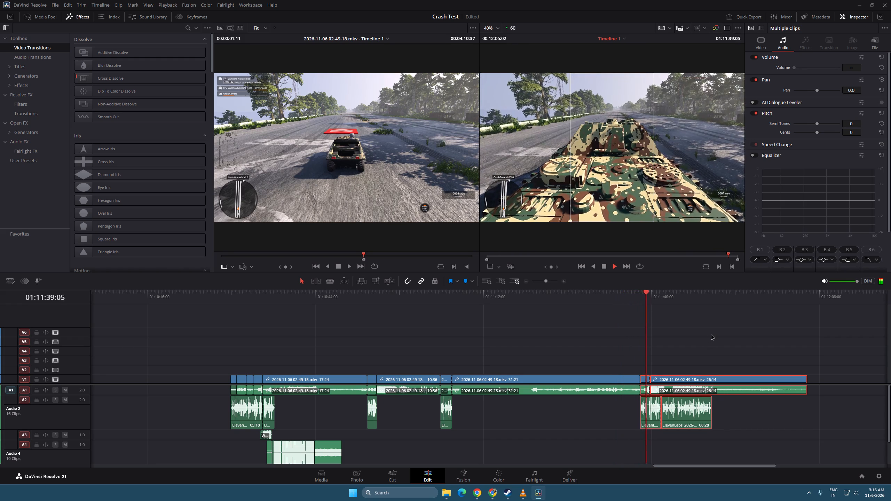
pyautogui.press('space')
pyautogui.click(599, 424)
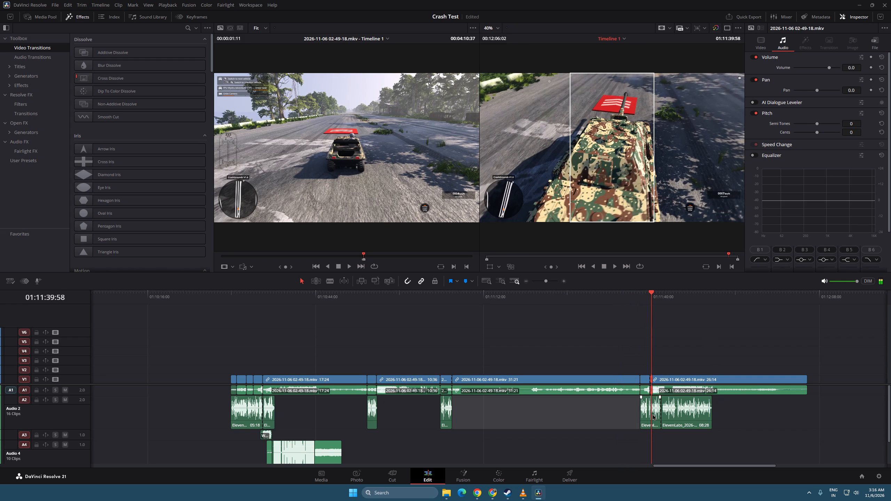
# Move the last two A2 voiceover clips earlier, back to back, with the first ending where the 31:21 clip ends, and play them briefly.
pyautogui.click(650, 417)
pyautogui.moveTo(646, 417); pyautogui.dragTo(628, 417)
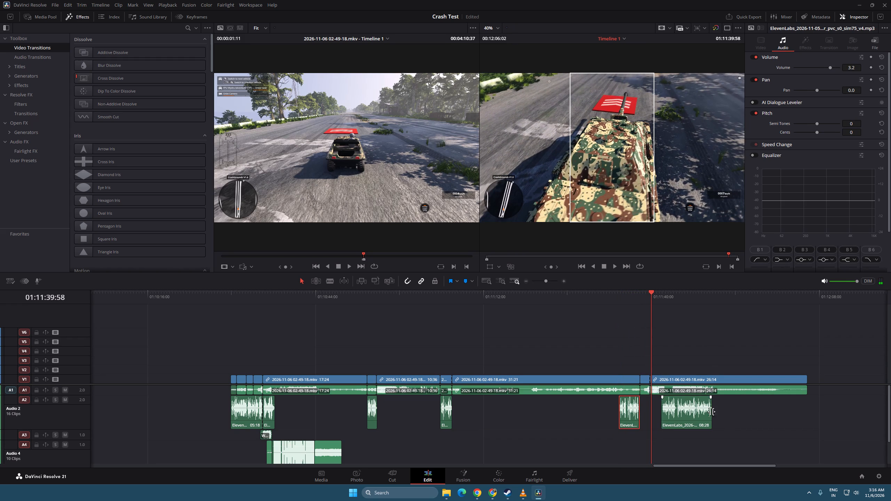
pyautogui.moveTo(690, 417); pyautogui.dragTo(669, 419)
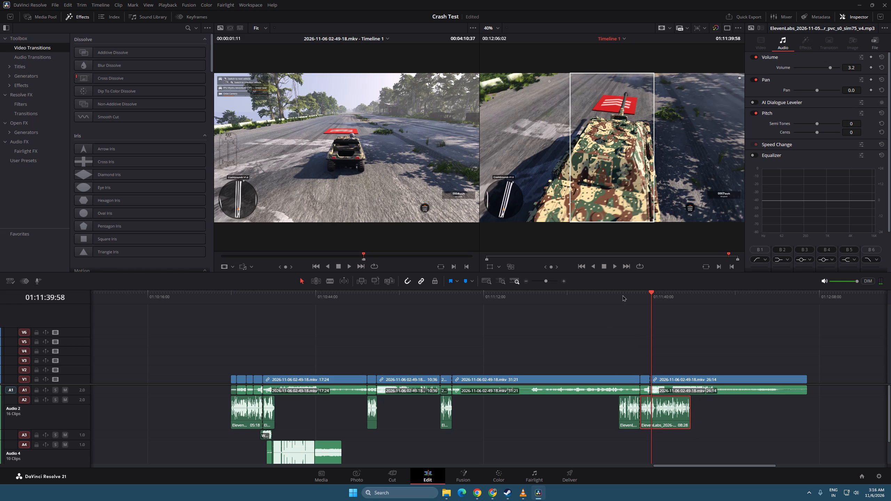
pyautogui.click(625, 292)
pyautogui.press('space')
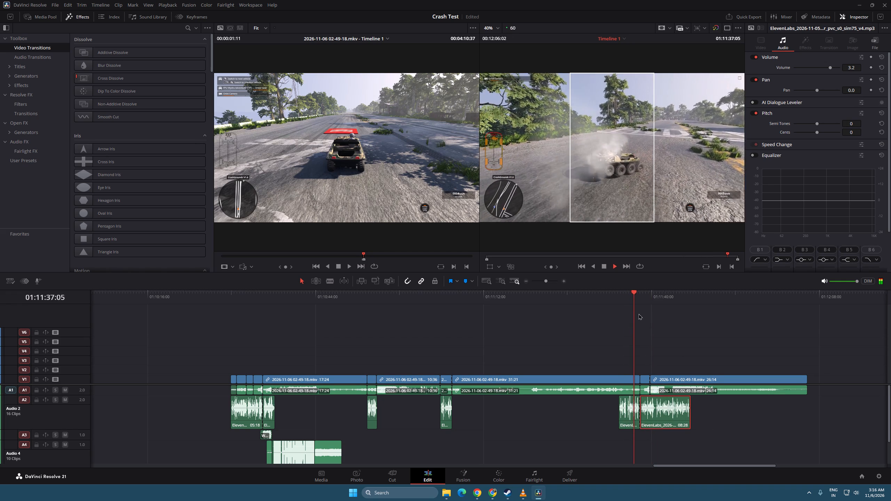
pyautogui.press('space')
# Shift both voiceover clips about 01:41 later together so the second starts with the 26:14 clip, and play back the passage.
pyautogui.click(567, 423)
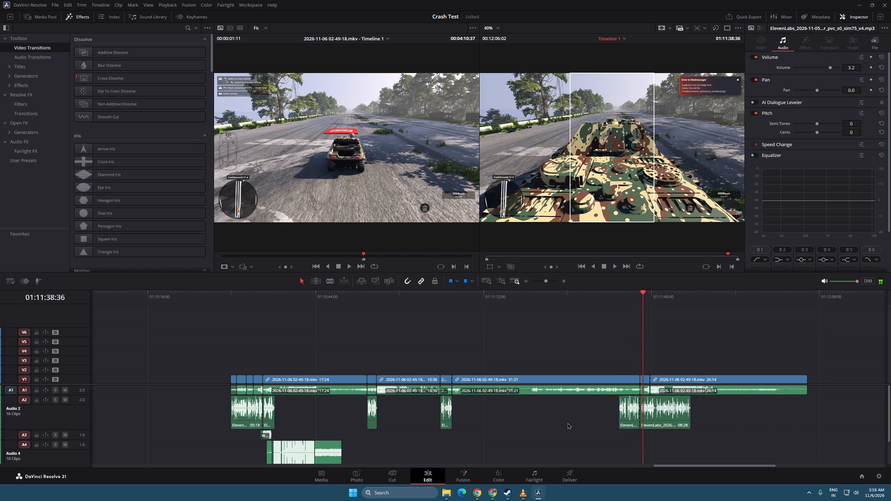
pyautogui.moveTo(711, 416); pyautogui.dragTo(627, 413)
pyautogui.moveTo(629, 413); pyautogui.dragTo(635, 413)
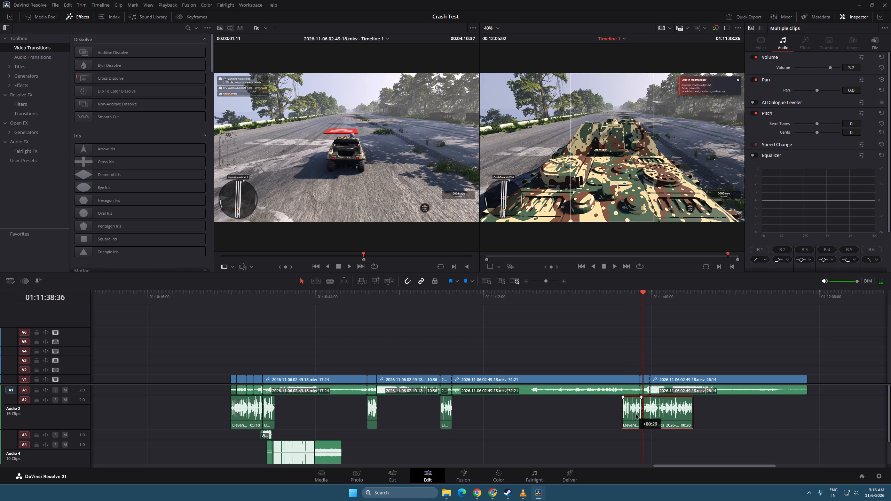
pyautogui.moveTo(635, 413); pyautogui.dragTo(638, 413)
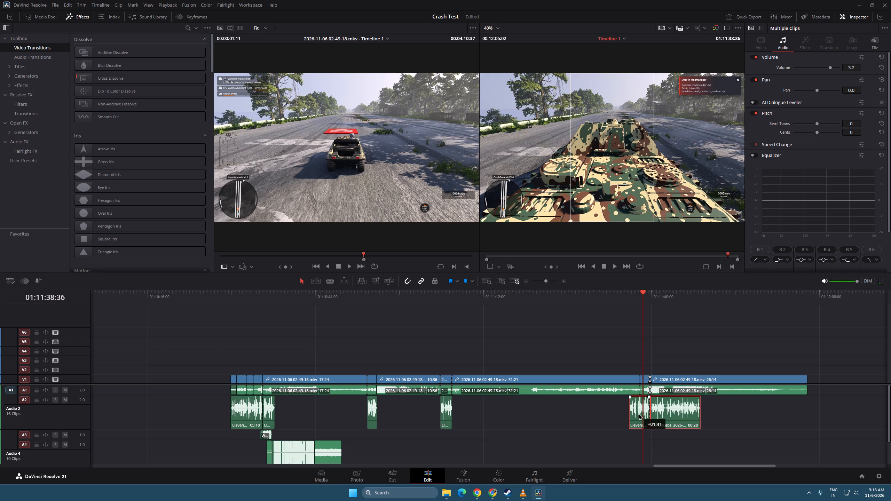
pyautogui.moveTo(638, 413); pyautogui.dragTo(638, 413)
pyautogui.moveTo(629, 296); pyautogui.dragTo(631, 292)
pyautogui.press('space')
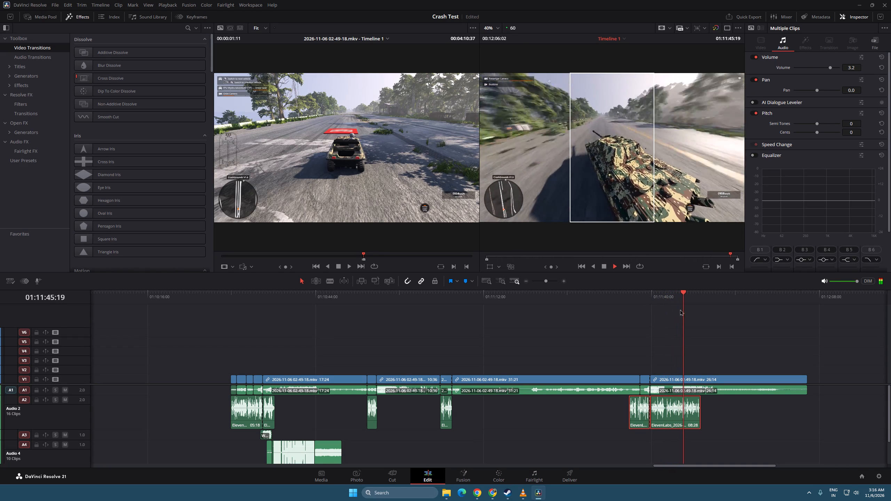
pyautogui.press('space')
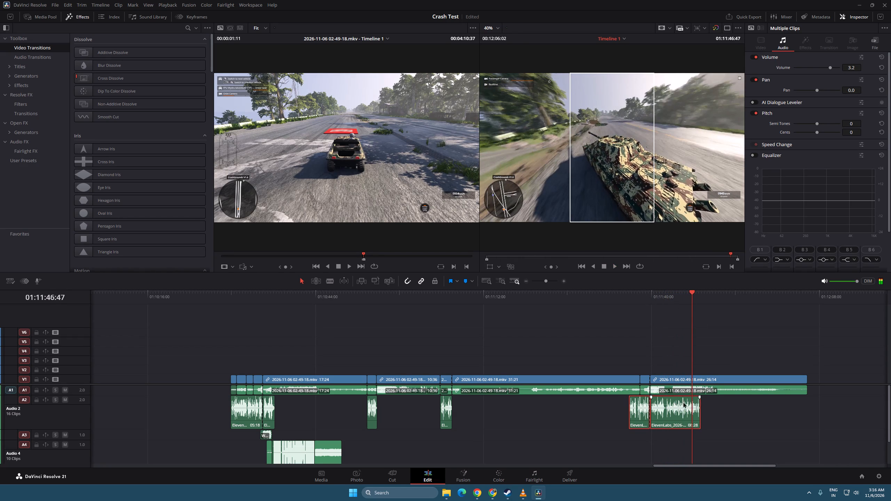
# Split the last voiceover clip at about 01:11:42:21 and move its second part later, near the end of the 26:14 clip.
pyautogui.click(328, 282)
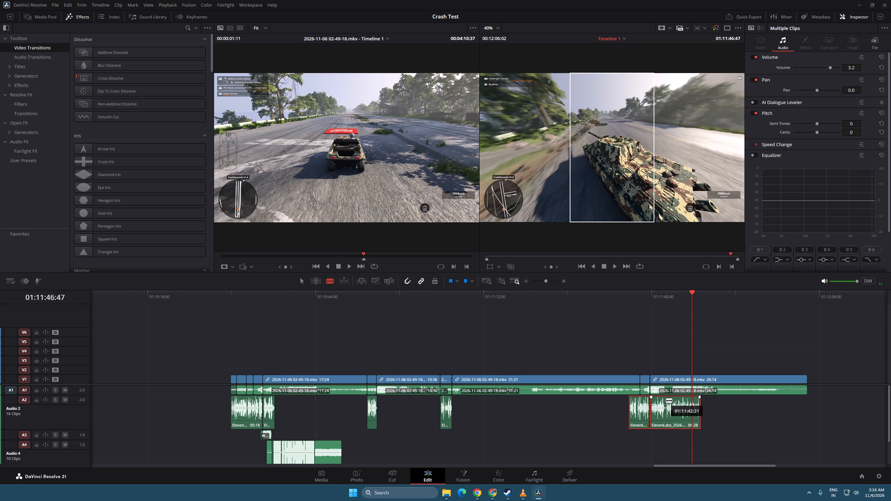
pyautogui.click(665, 400)
pyautogui.click(302, 284)
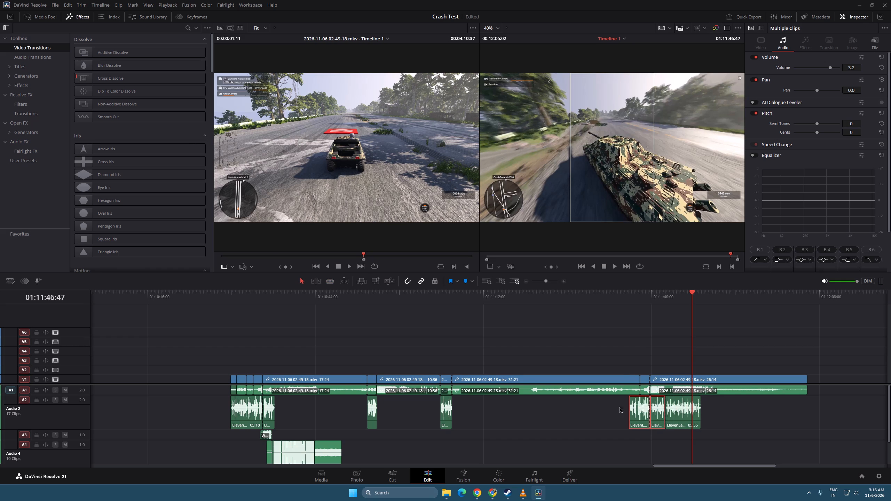
pyautogui.moveTo(683, 419); pyautogui.dragTo(734, 422)
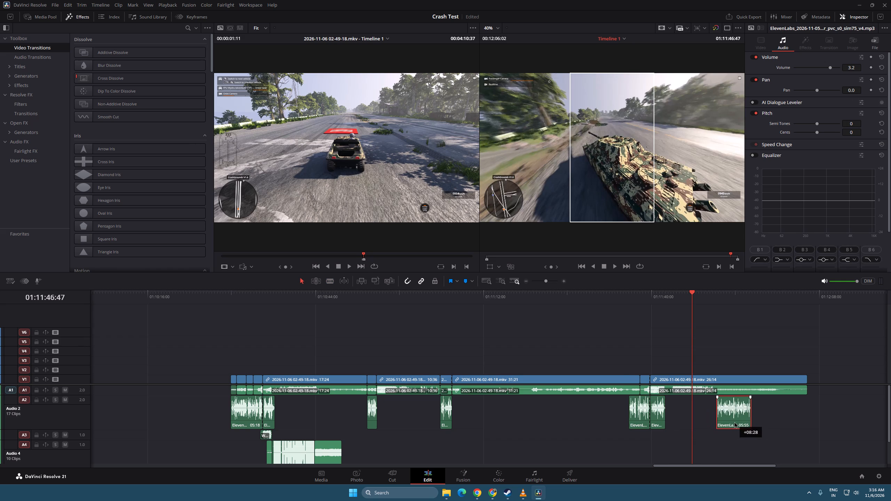
pyautogui.moveTo(734, 422); pyautogui.dragTo(760, 426)
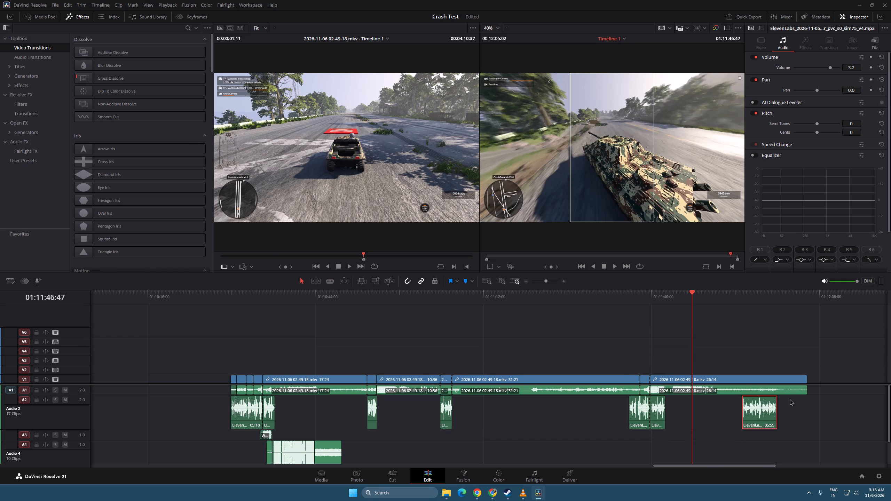
# Trim the end of the last gameplay clip by 05:00 to 21:14, where the final voiceover part ends, and play it back.
pyautogui.moveTo(805, 381); pyautogui.dragTo(775, 376)
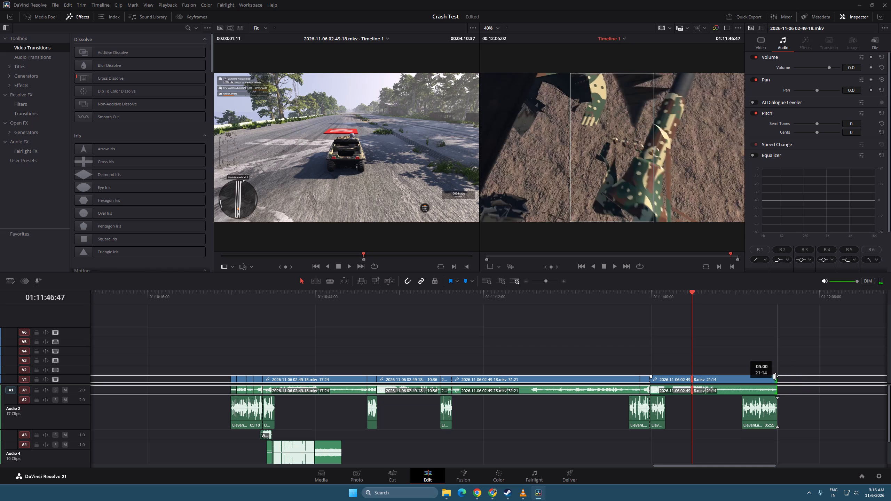
pyautogui.moveTo(775, 376); pyautogui.dragTo(775, 376)
pyautogui.press('space')
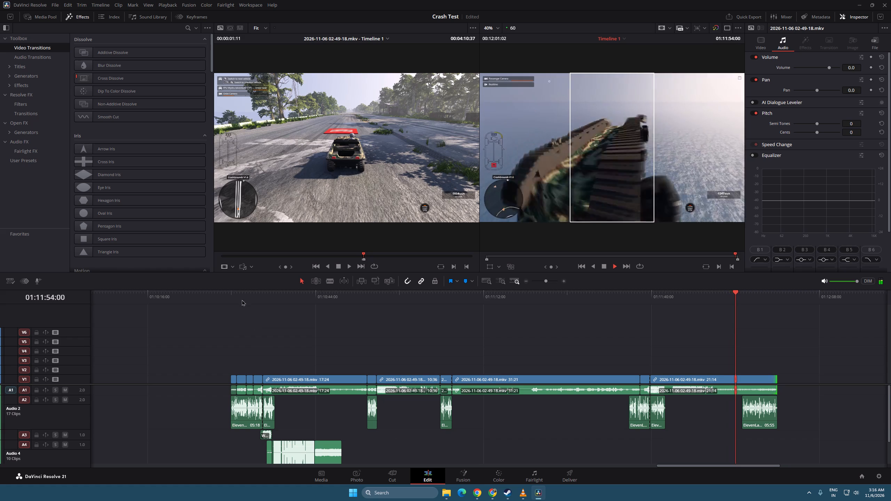
# Raise the volume of the first two voiceover clips of this section on A2 to 7.2 and listen to them.
pyautogui.click(233, 291)
pyautogui.press('space')
pyautogui.press('space')
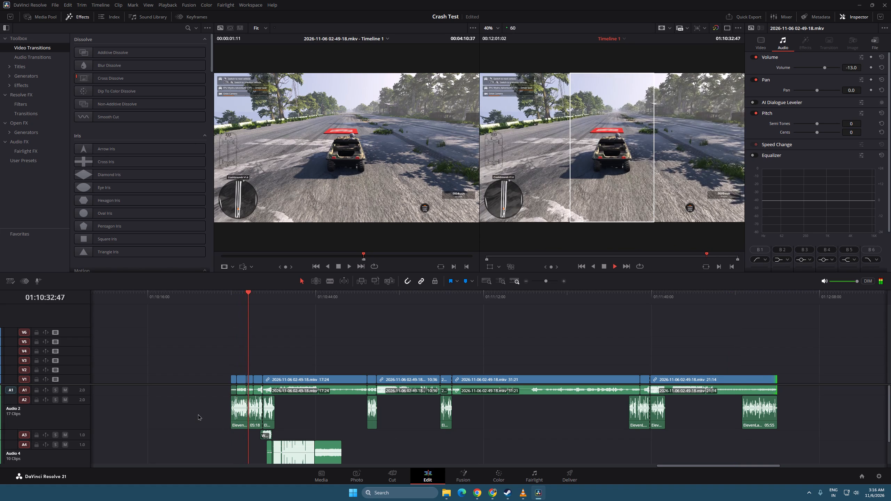
pyautogui.moveTo(198, 414); pyautogui.dragTo(279, 415)
pyautogui.press('space')
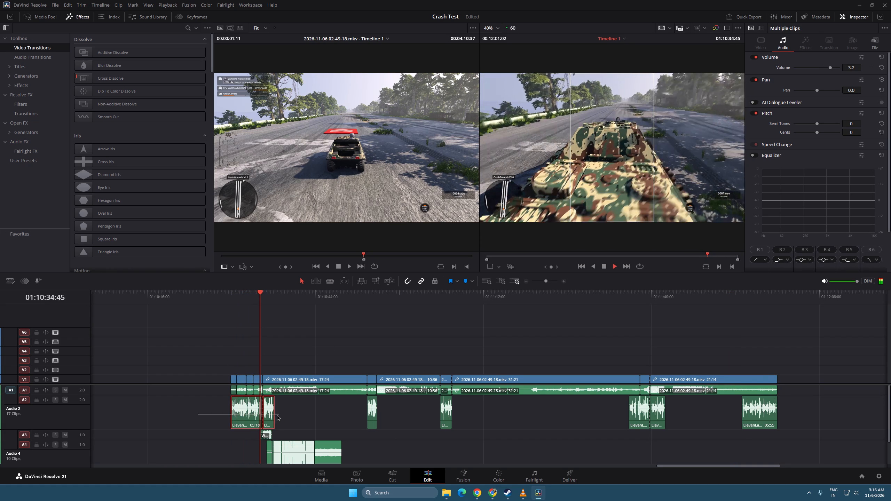
pyautogui.click(833, 67)
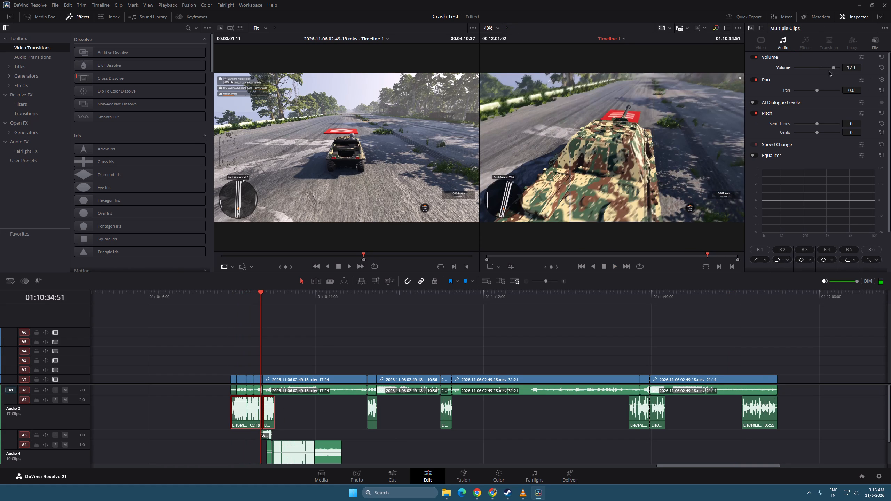
pyautogui.click(829, 69)
pyautogui.press('space')
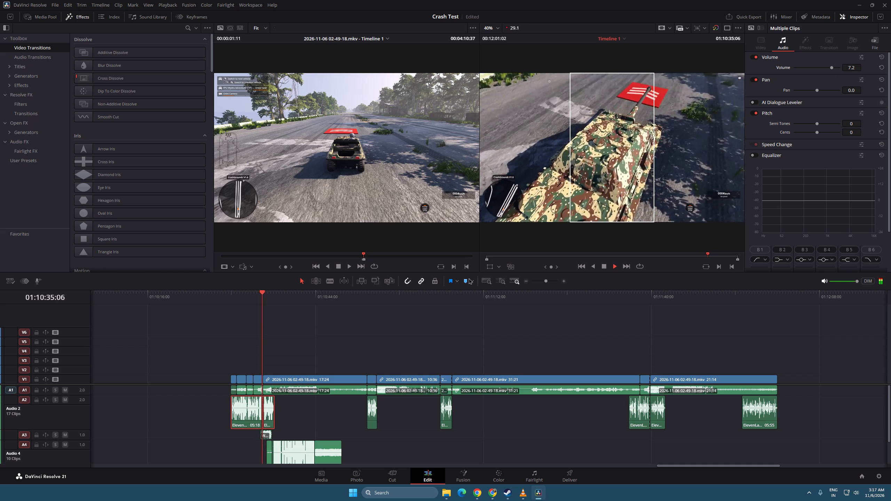
pyautogui.press('space')
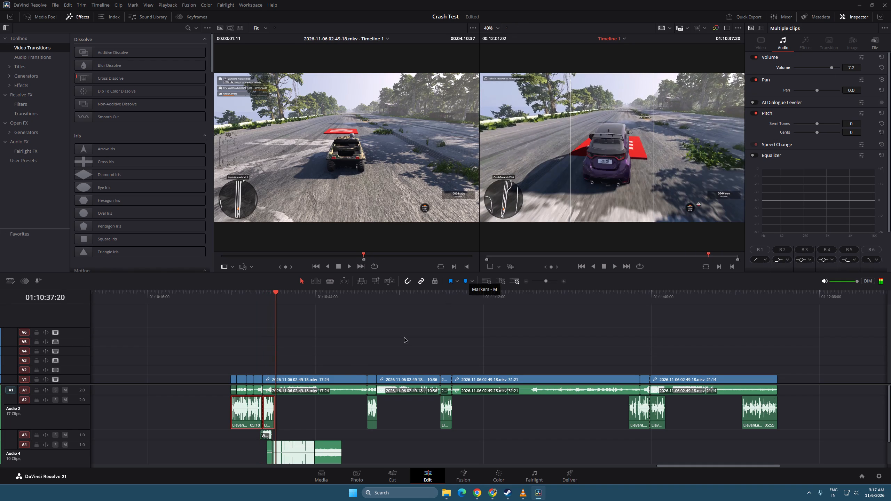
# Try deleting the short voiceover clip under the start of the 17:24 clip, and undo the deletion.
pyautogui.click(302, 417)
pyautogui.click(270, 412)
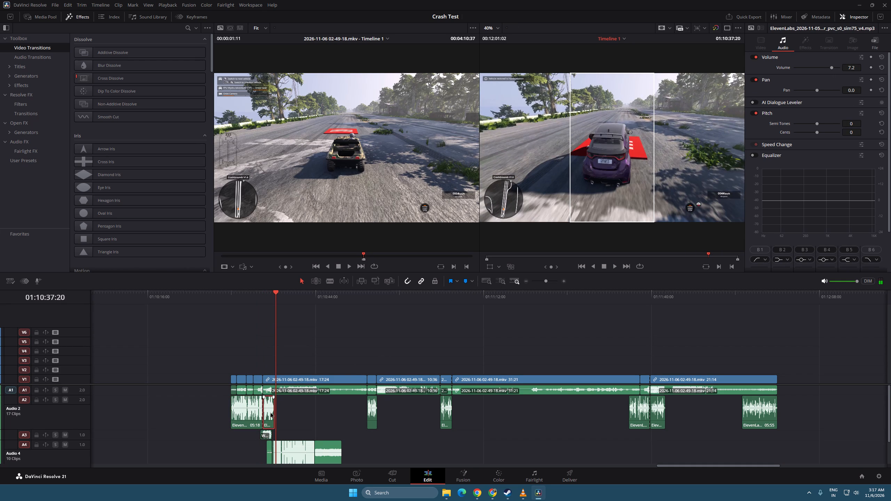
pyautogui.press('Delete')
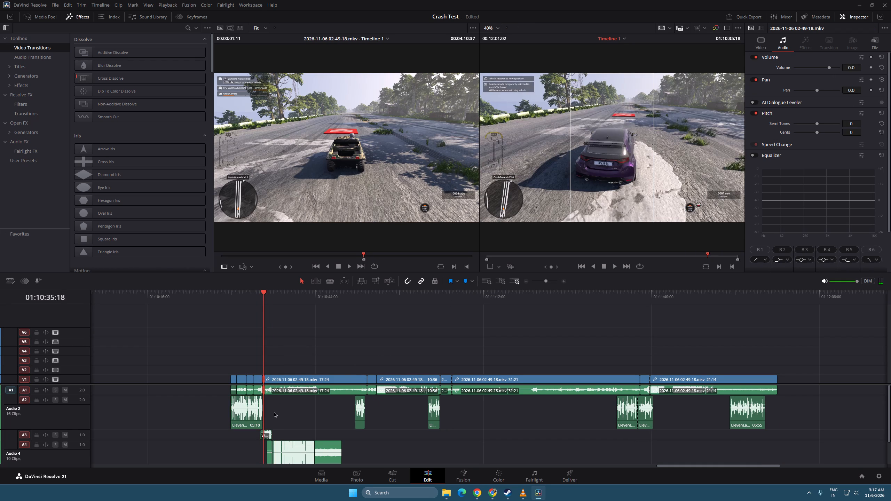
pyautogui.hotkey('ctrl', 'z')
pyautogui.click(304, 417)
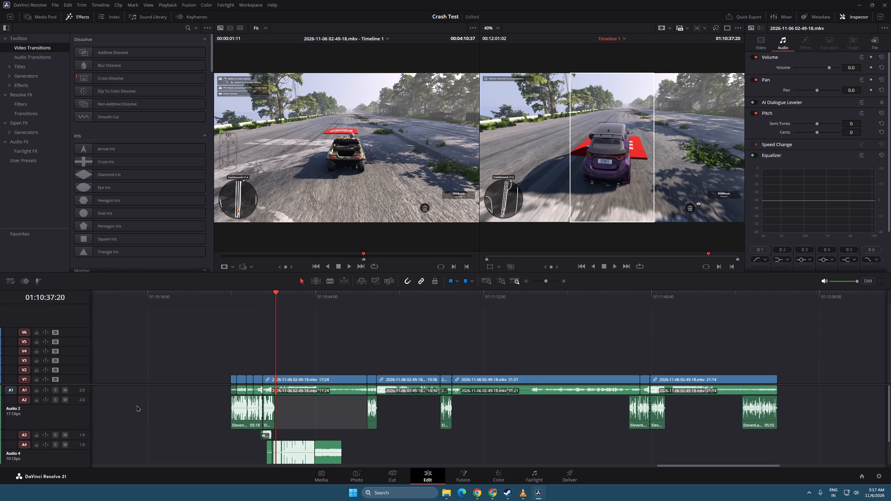
# Move the short voiceover clip at the start of the 17:24 clip from A2 to empty space on A4 and delete it there.
pyautogui.click(266, 417)
pyautogui.moveTo(268, 417); pyautogui.dragTo(267, 387)
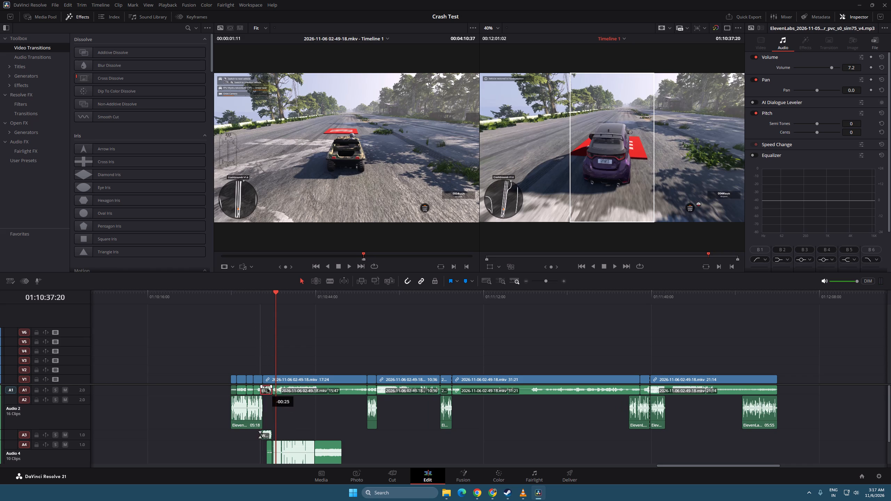
pyautogui.moveTo(267, 387); pyautogui.dragTo(365, 466)
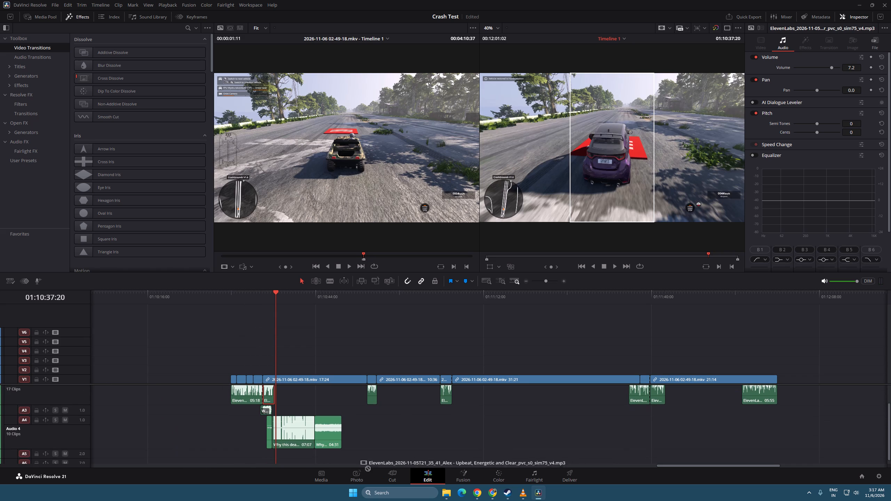
pyautogui.moveTo(365, 466); pyautogui.dragTo(376, 432)
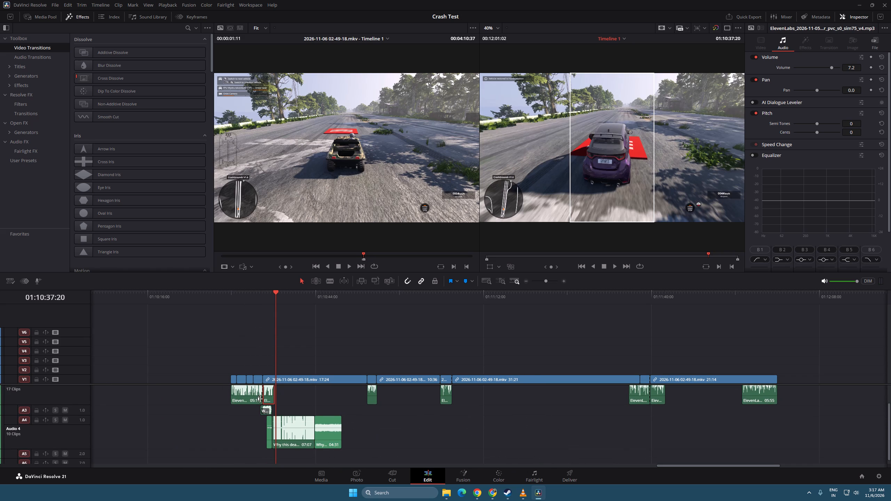
pyautogui.moveTo(268, 397); pyautogui.dragTo(390, 434)
pyautogui.press('Delete')
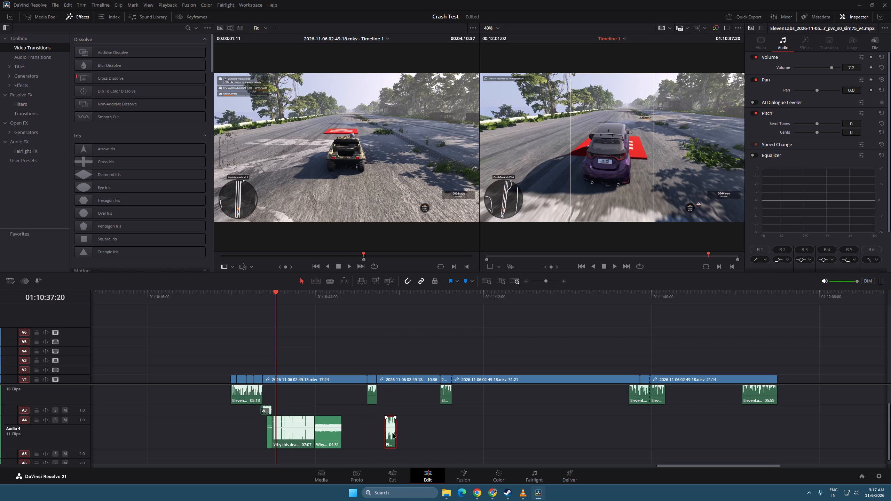
# Play back the sequence from about 01:10:33:39 through to the start of the 31:21 clip.
pyautogui.click(255, 292)
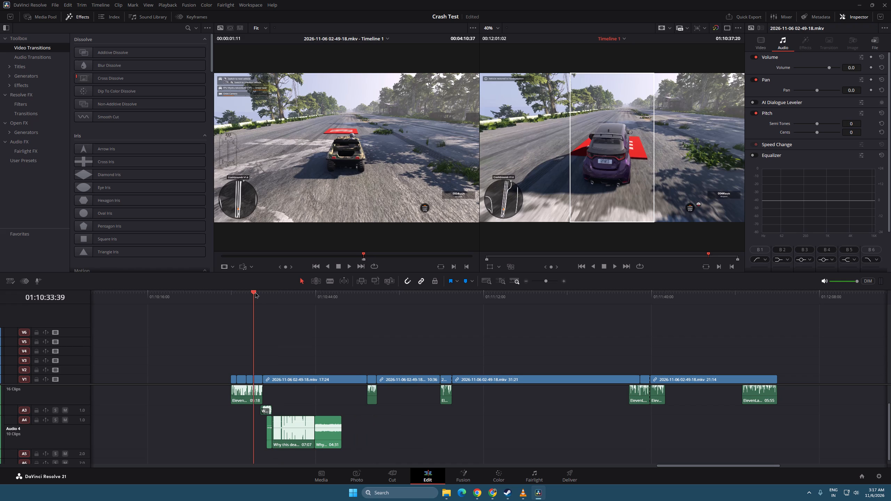
pyautogui.press('space')
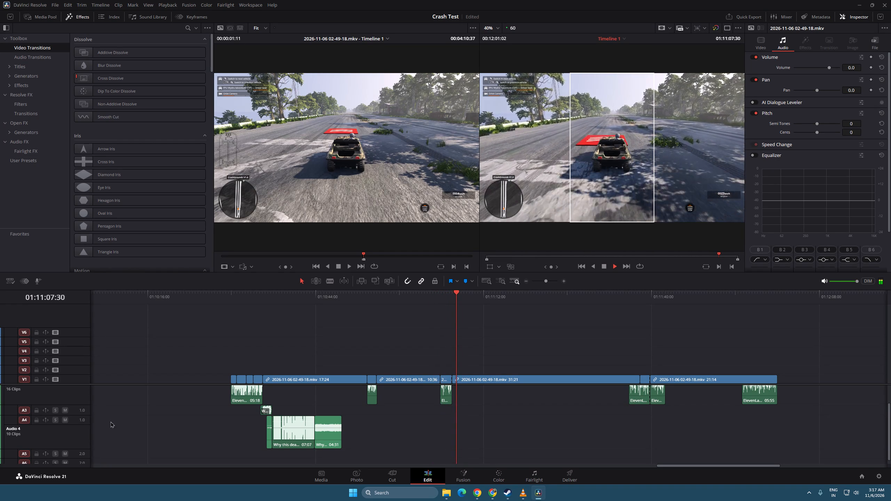
pyautogui.press('space')
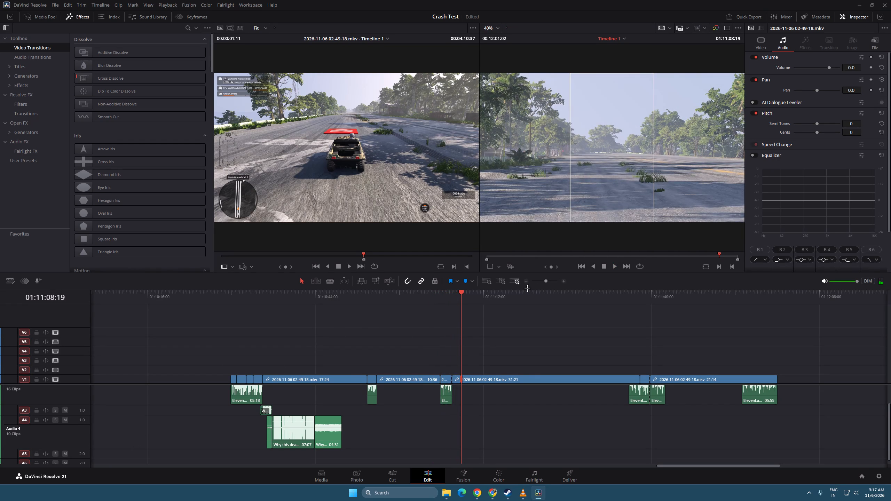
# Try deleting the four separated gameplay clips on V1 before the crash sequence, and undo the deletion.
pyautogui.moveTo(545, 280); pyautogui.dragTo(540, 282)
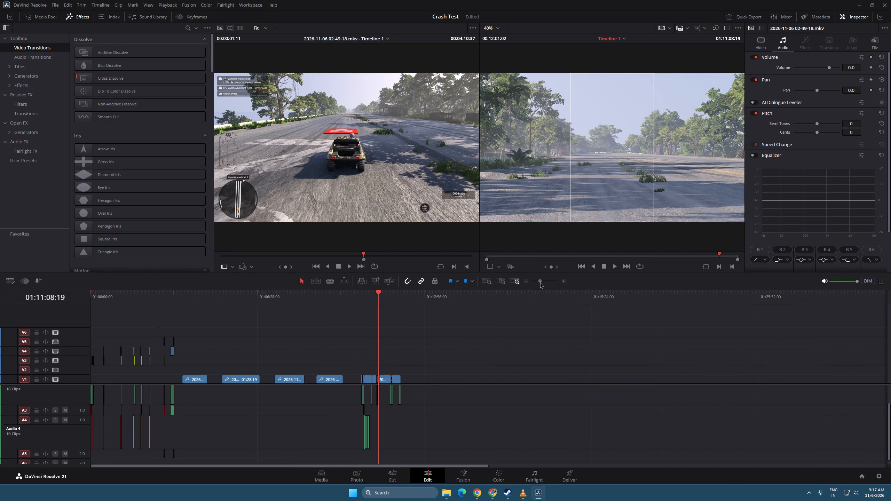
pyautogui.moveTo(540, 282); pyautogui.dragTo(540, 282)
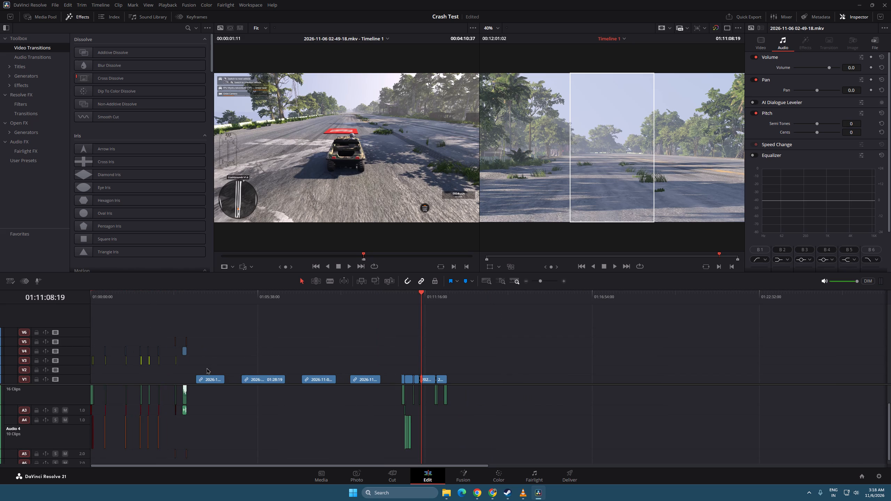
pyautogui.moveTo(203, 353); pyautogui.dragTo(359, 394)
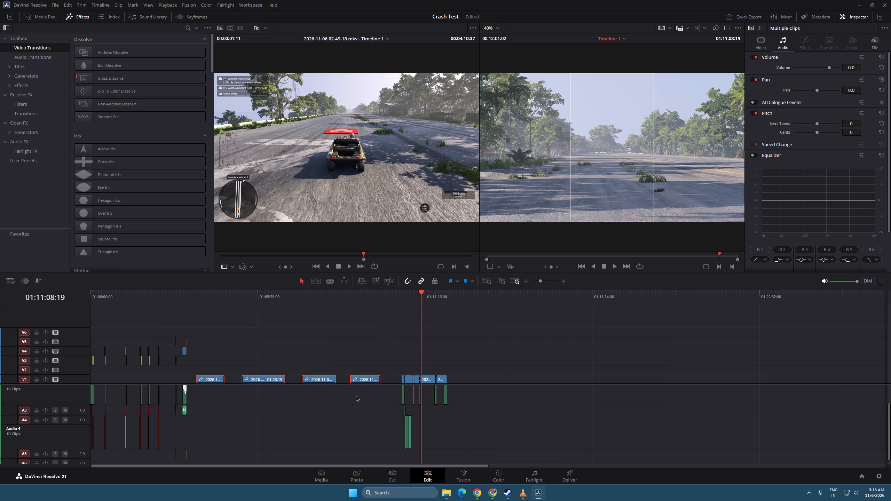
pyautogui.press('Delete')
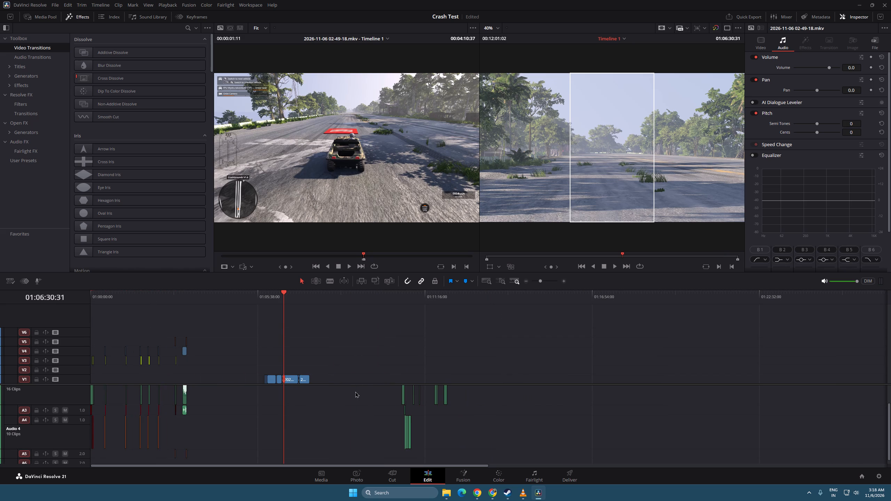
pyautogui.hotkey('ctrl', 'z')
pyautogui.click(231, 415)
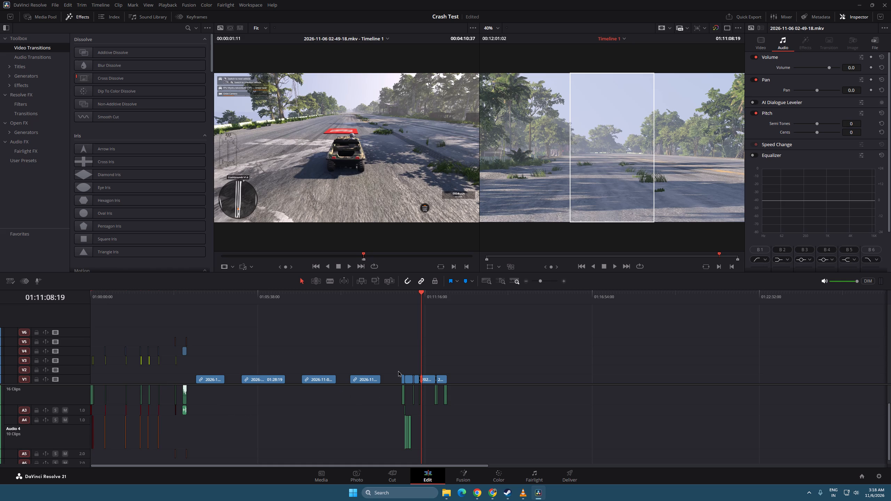
# Move the four separated gameplay clips before the crash sequence to empty timeline space after it and delete them there.
pyautogui.moveTo(401, 357); pyautogui.dragTo(390, 358)
pyautogui.moveTo(191, 357); pyautogui.dragTo(369, 383)
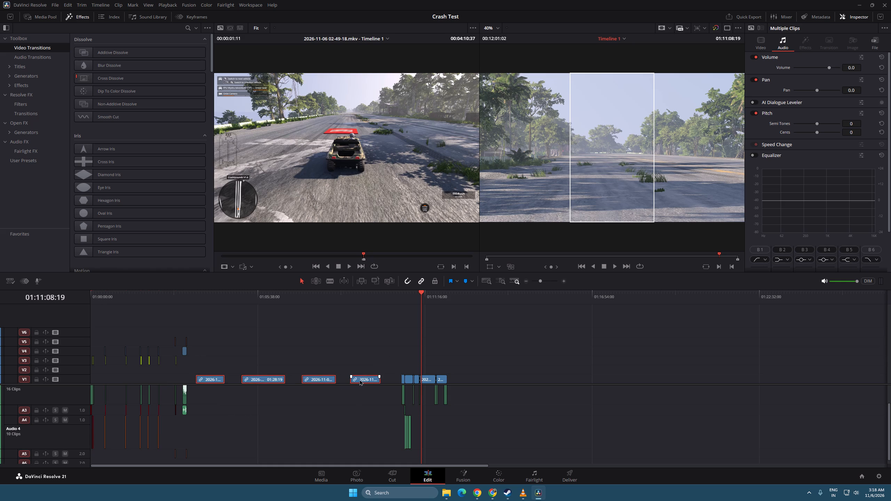
pyautogui.moveTo(362, 379); pyautogui.dragTo(745, 365)
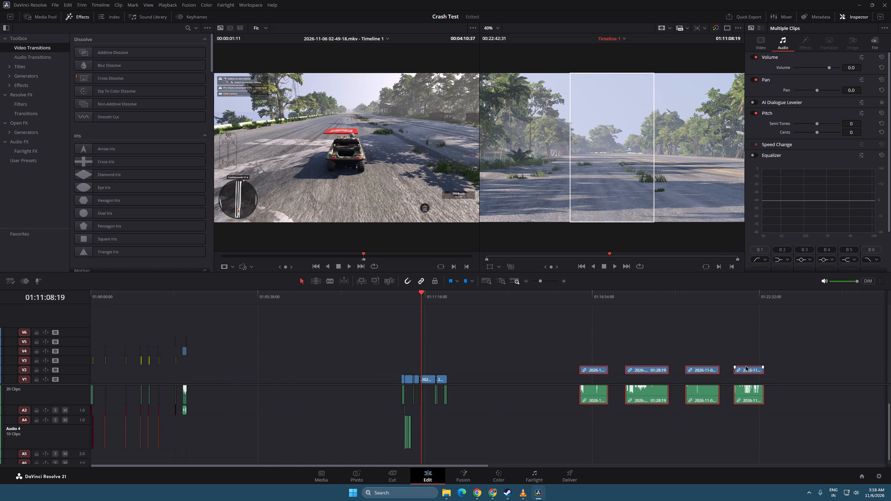
pyautogui.press('Delete')
pyautogui.moveTo(289, 352); pyautogui.dragTo(295, 355)
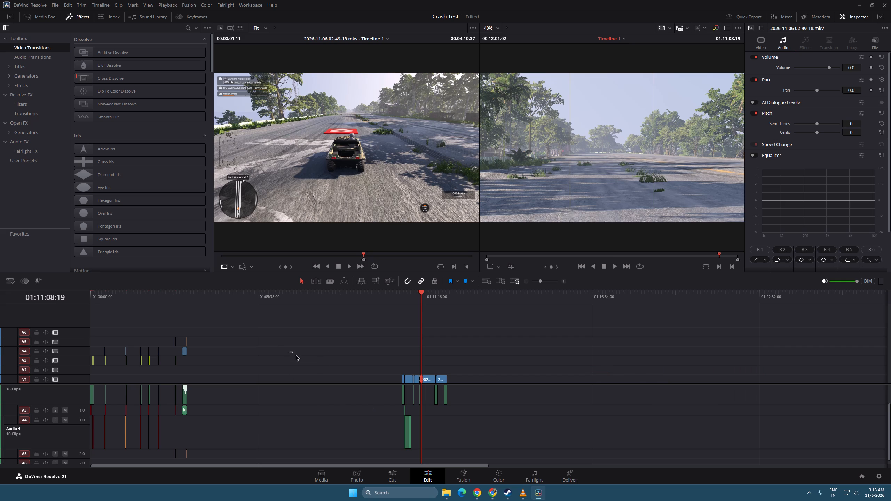
pyautogui.moveTo(295, 355); pyautogui.dragTo(336, 361)
# Reduce the heights of audio tracks A2 and A4 to compact rows.
pyautogui.scroll(5, 73, 400)
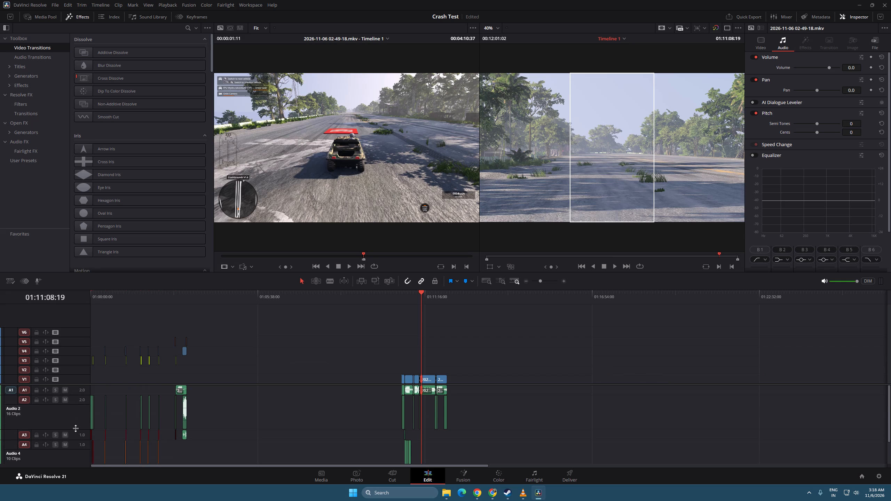
pyautogui.moveTo(76, 428); pyautogui.dragTo(68, 407)
pyautogui.moveTo(80, 451); pyautogui.dragTo(79, 442)
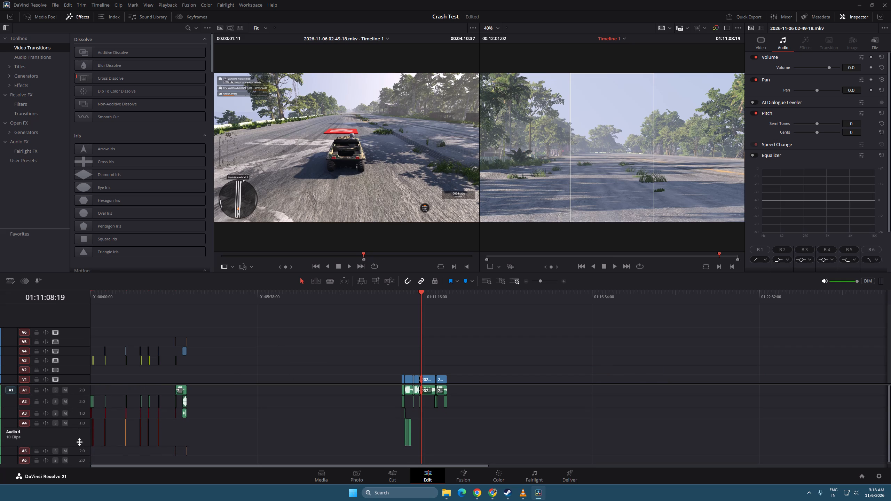
pyautogui.moveTo(79, 442); pyautogui.dragTo(80, 423)
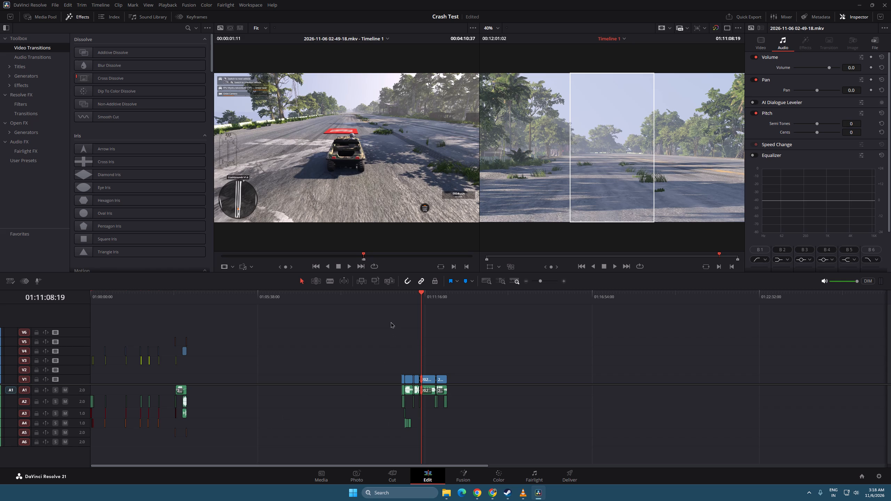
# Play back the crash sequence from just before its first clip to about 01:10:46 in the 17:24 clip.
pyautogui.click(399, 292)
pyautogui.press('space')
pyautogui.moveTo(539, 281); pyautogui.dragTo(537, 281)
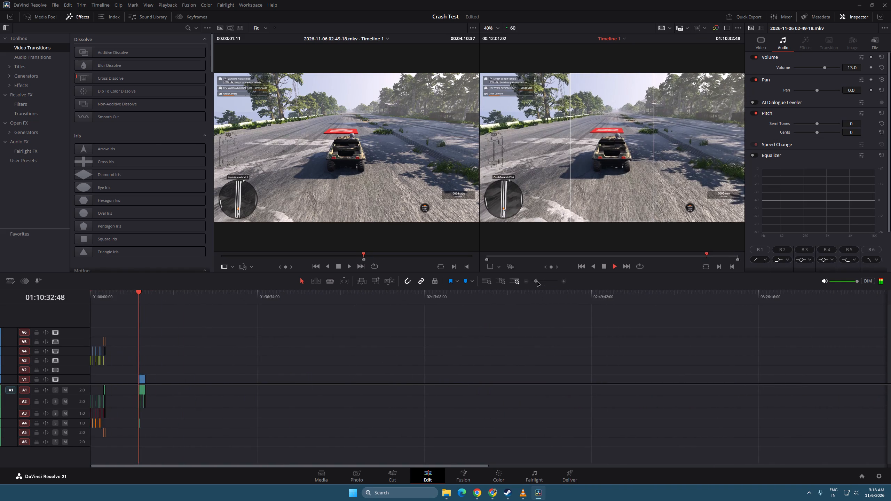
pyautogui.moveTo(537, 281); pyautogui.dragTo(547, 283)
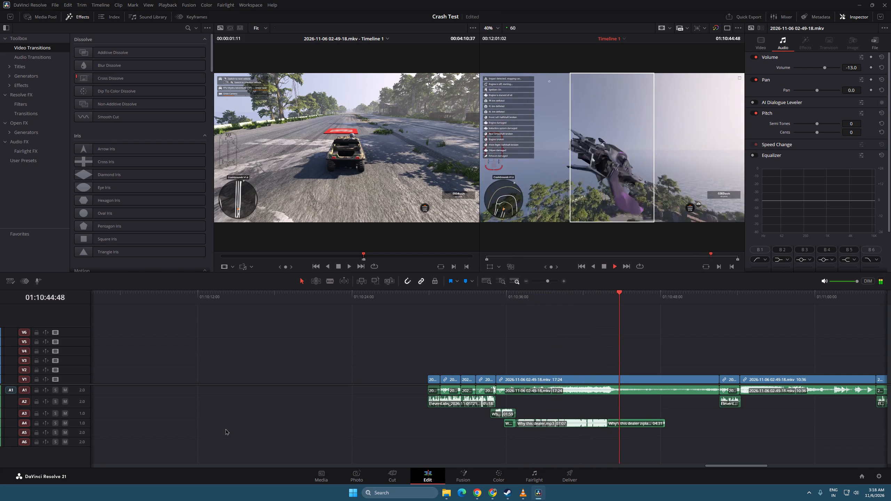
pyautogui.scroll(5, 227, 429)
pyautogui.press('space')
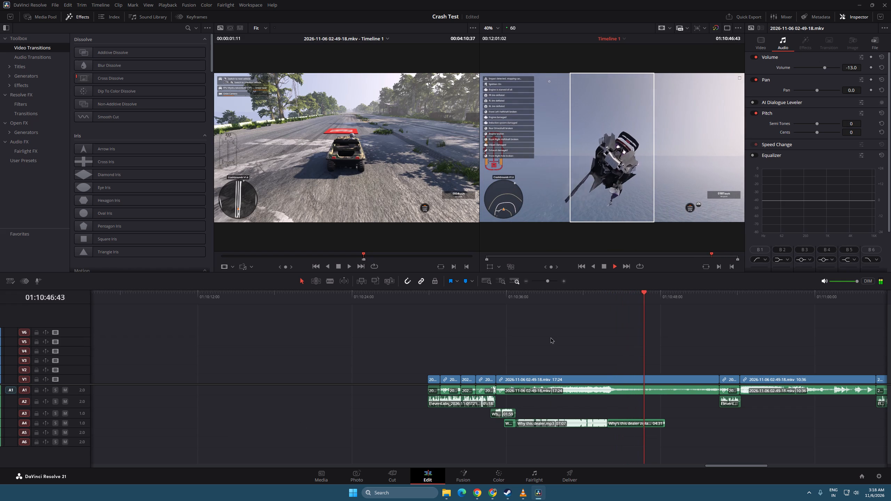
pyautogui.click(546, 280)
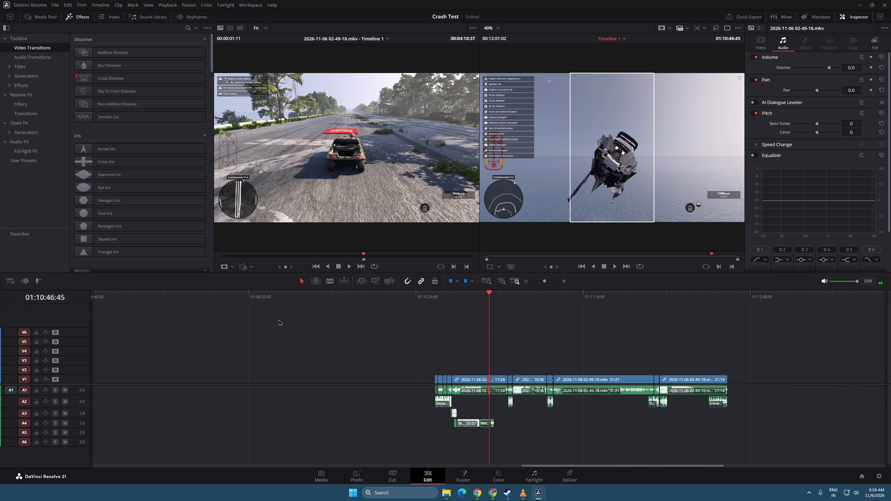
# Move the whole crash sequence, video and audio together, earlier to start at about 01:03:50, shortly after the opening section's clips.
pyautogui.moveTo(345, 309); pyautogui.dragTo(805, 432)
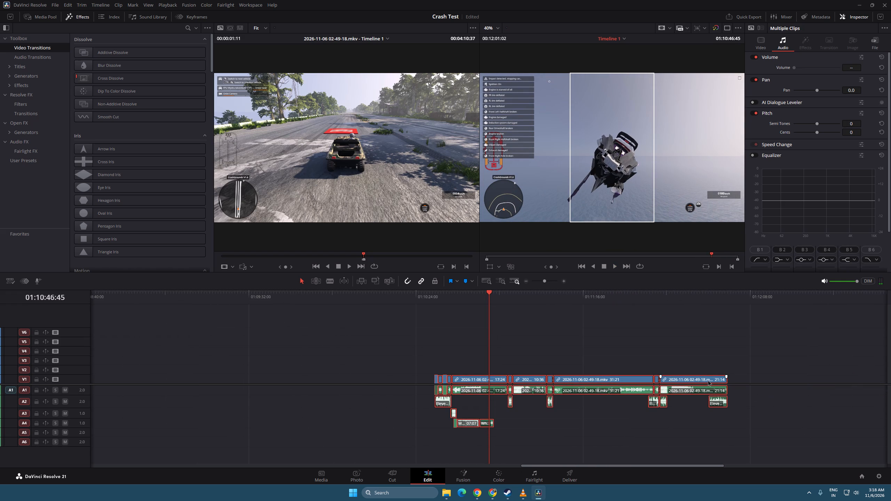
pyautogui.moveTo(703, 378); pyautogui.dragTo(253, 415)
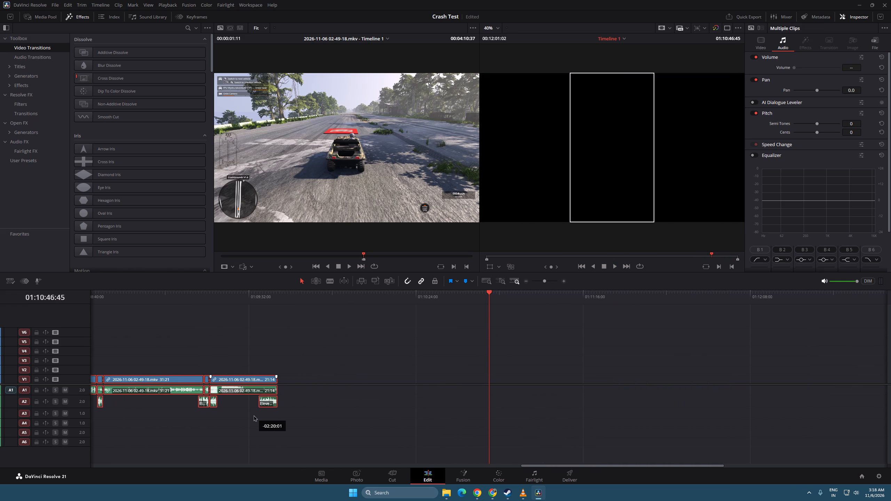
pyautogui.moveTo(253, 415); pyautogui.dragTo(427, 404)
pyautogui.moveTo(547, 283); pyautogui.dragTo(545, 283)
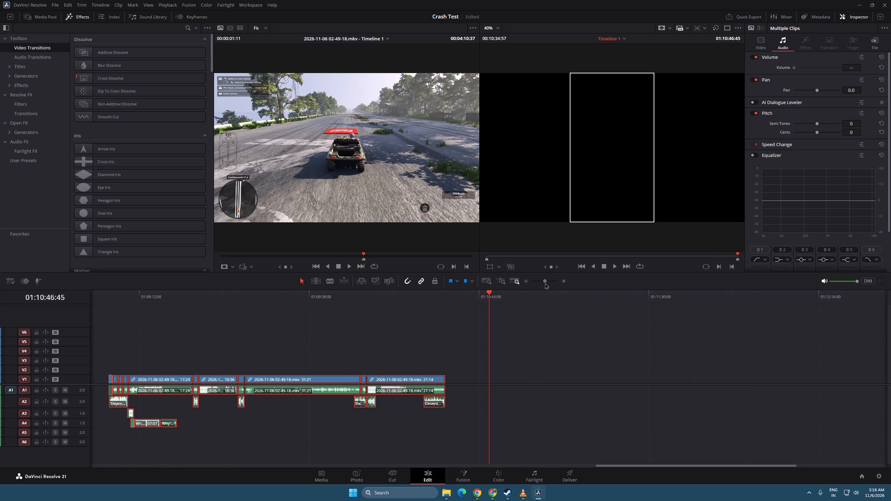
pyautogui.moveTo(545, 283); pyautogui.dragTo(540, 283)
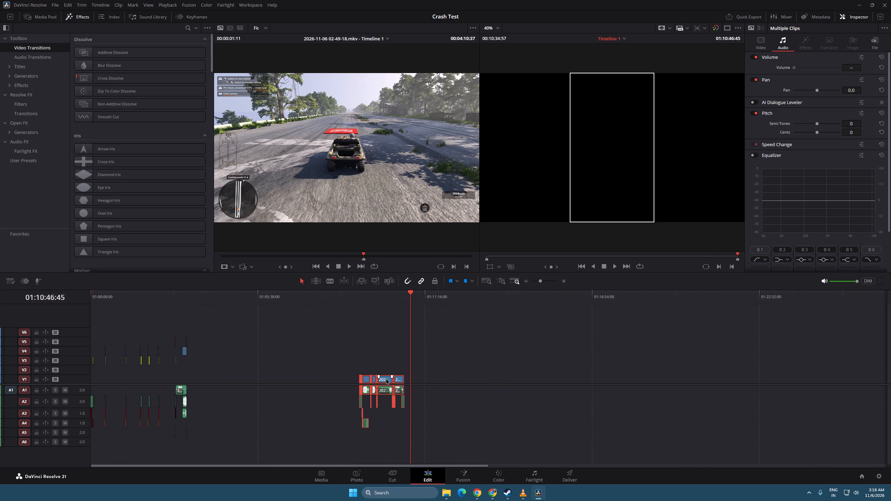
pyautogui.moveTo(386, 378); pyautogui.dragTo(232, 387)
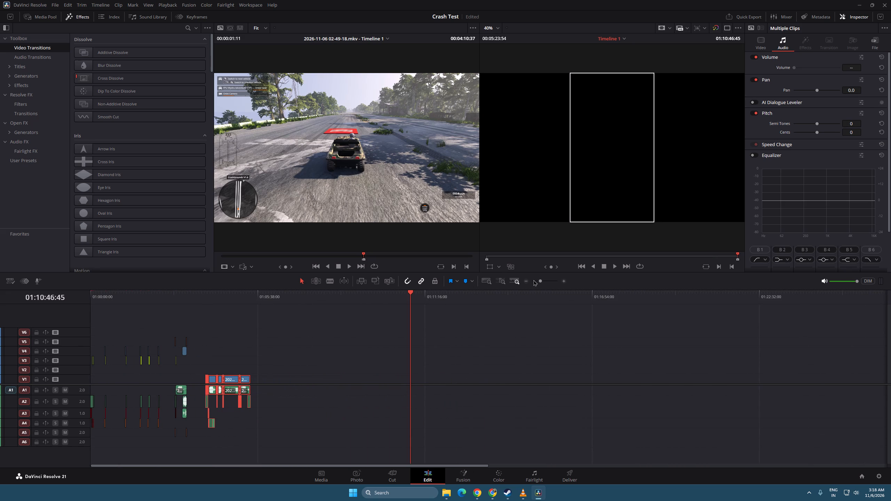
# Play back the first two seconds of the timeline from 01:00:00:00 to check its opening audio.
pyautogui.click(539, 280)
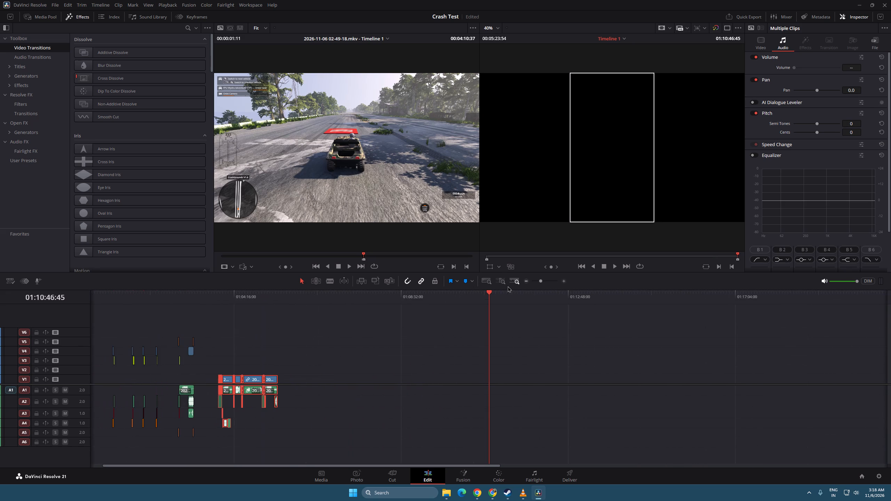
pyautogui.moveTo(221, 296); pyautogui.dragTo(0, 314)
pyautogui.press('space')
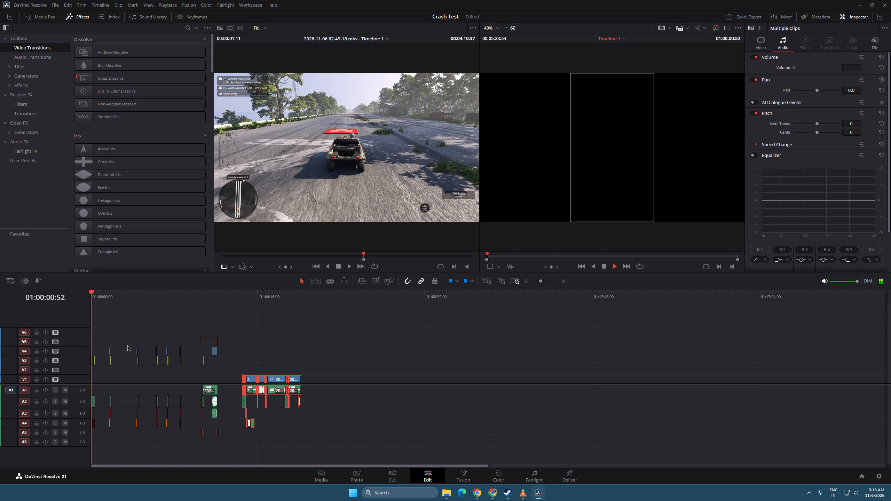
pyautogui.press('space')
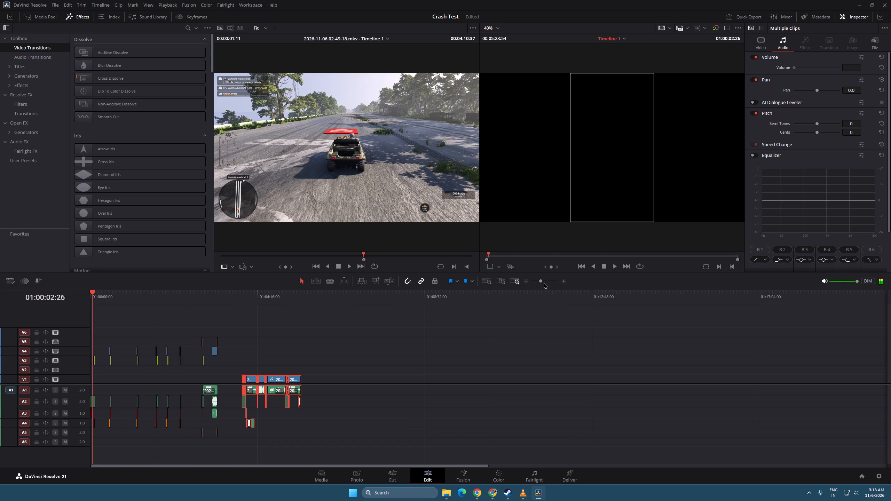
pyautogui.click(545, 281)
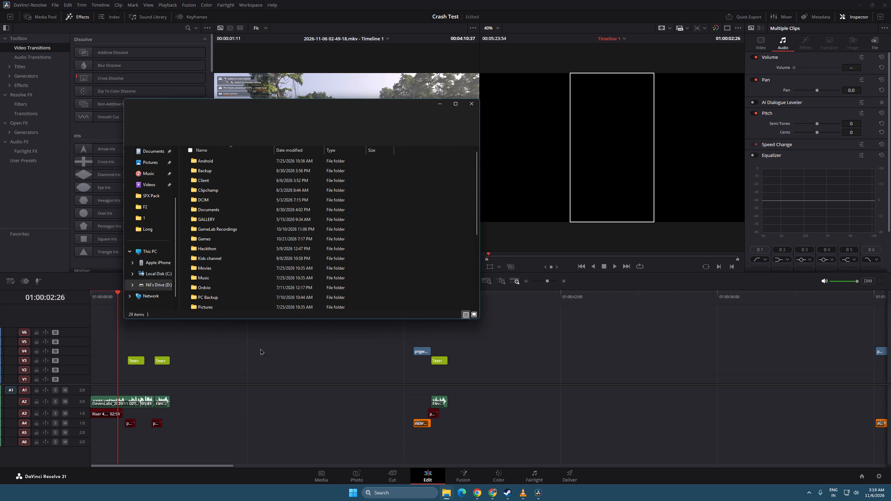
pyautogui.click(465, 104)
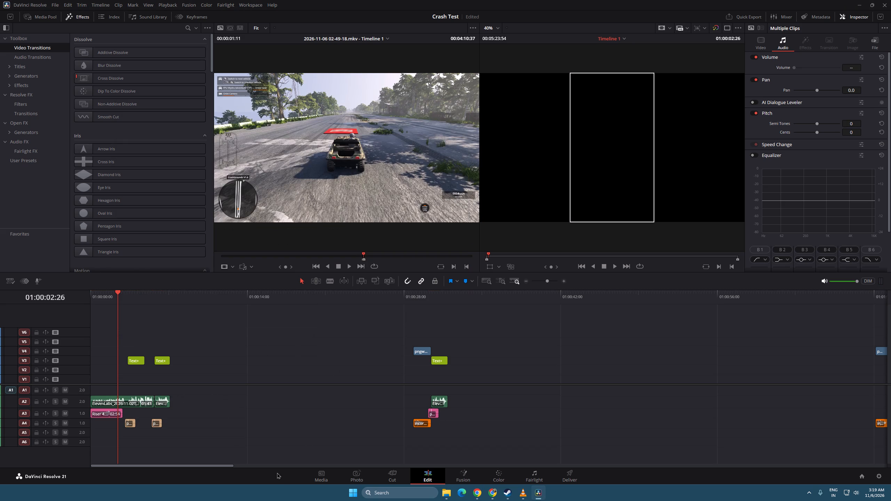
pyautogui.click(93, 288)
pyautogui.moveTo(103, 291); pyautogui.dragTo(67, 299)
pyautogui.press('space')
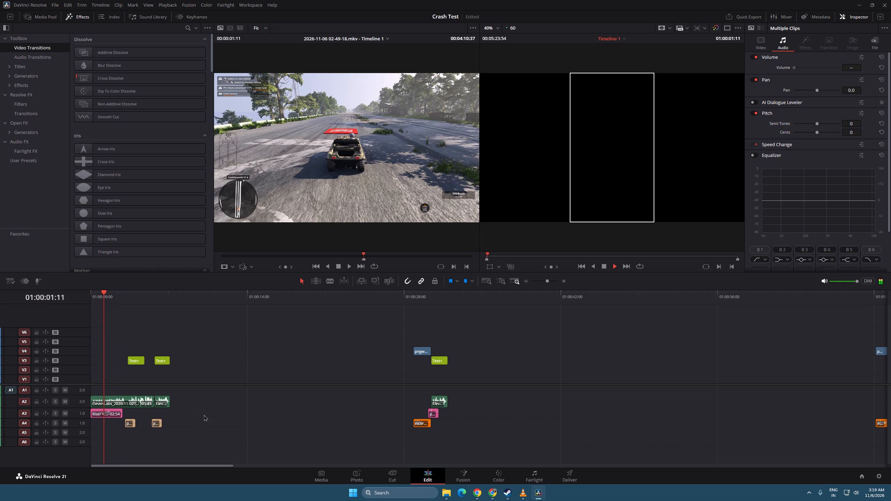
pyautogui.press('space')
# Delete audio track A2, which holds the ElevenLabs voiceover clips.
pyautogui.click(76, 404)
pyautogui.rightClick(76, 404)
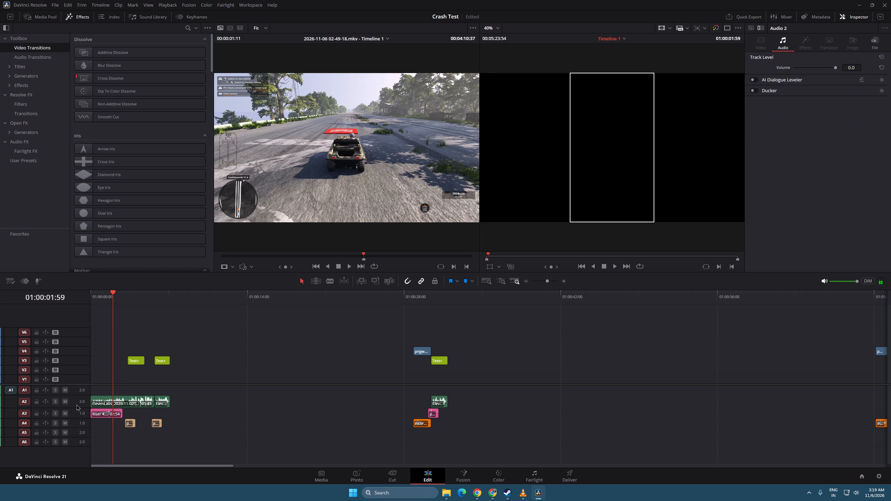
pyautogui.click(113, 450)
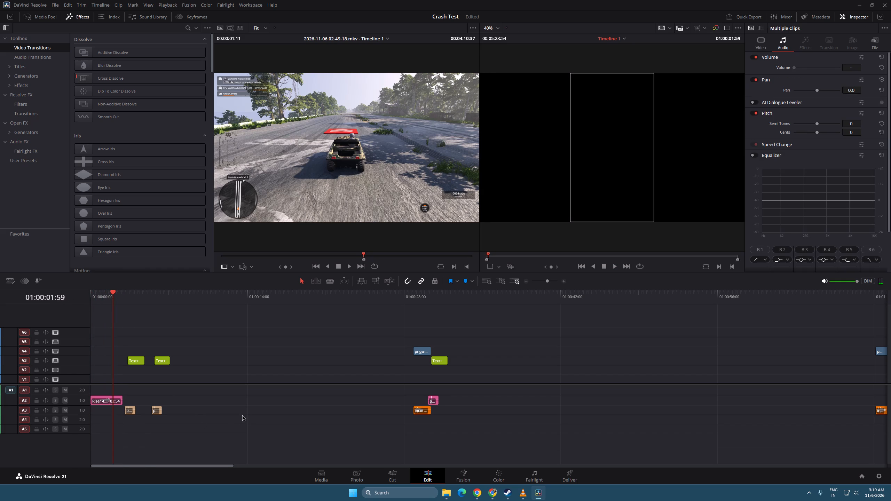
# Add a mono audio track and a stereo audio track directly below A1.
pyautogui.rightClick(80, 390)
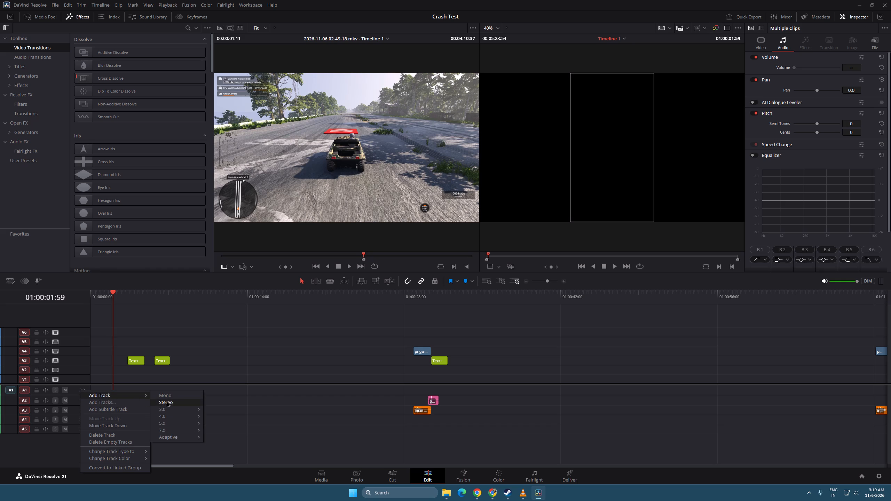
pyautogui.click(166, 397)
pyautogui.rightClick(76, 392)
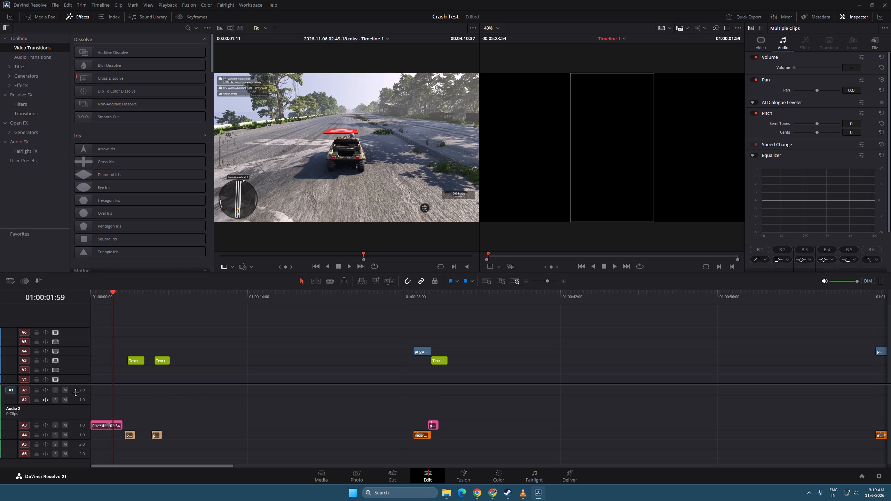
pyautogui.click(166, 401)
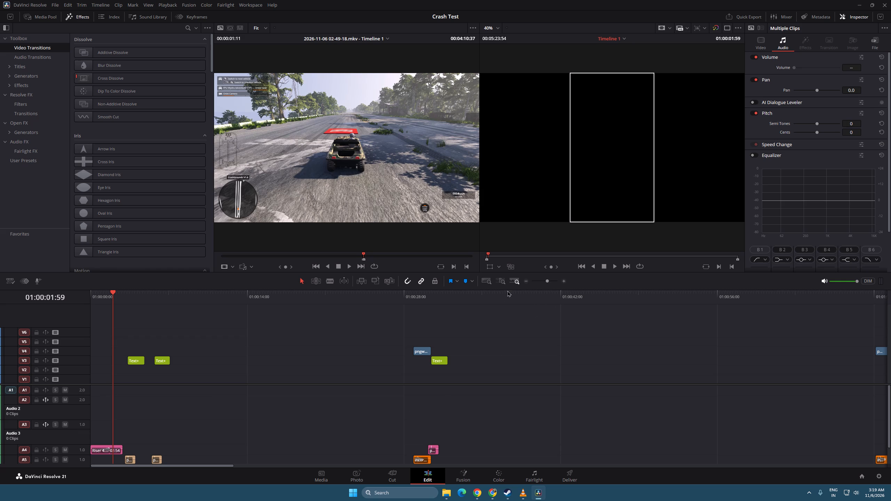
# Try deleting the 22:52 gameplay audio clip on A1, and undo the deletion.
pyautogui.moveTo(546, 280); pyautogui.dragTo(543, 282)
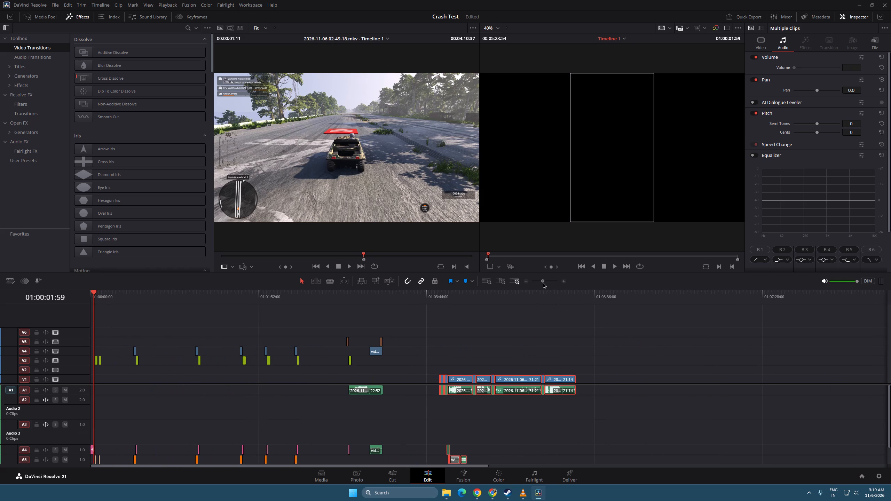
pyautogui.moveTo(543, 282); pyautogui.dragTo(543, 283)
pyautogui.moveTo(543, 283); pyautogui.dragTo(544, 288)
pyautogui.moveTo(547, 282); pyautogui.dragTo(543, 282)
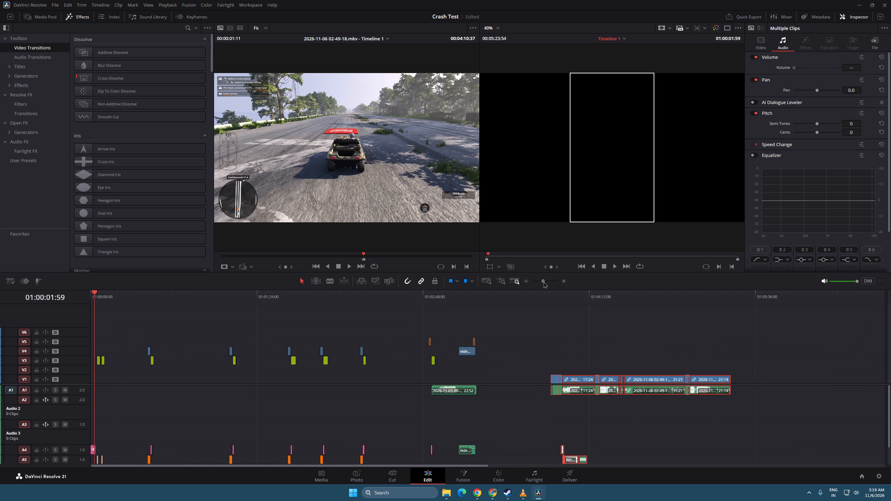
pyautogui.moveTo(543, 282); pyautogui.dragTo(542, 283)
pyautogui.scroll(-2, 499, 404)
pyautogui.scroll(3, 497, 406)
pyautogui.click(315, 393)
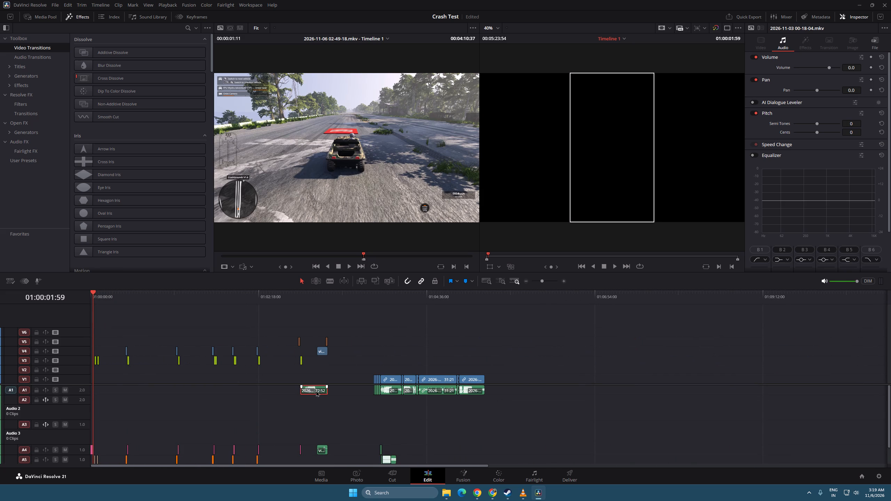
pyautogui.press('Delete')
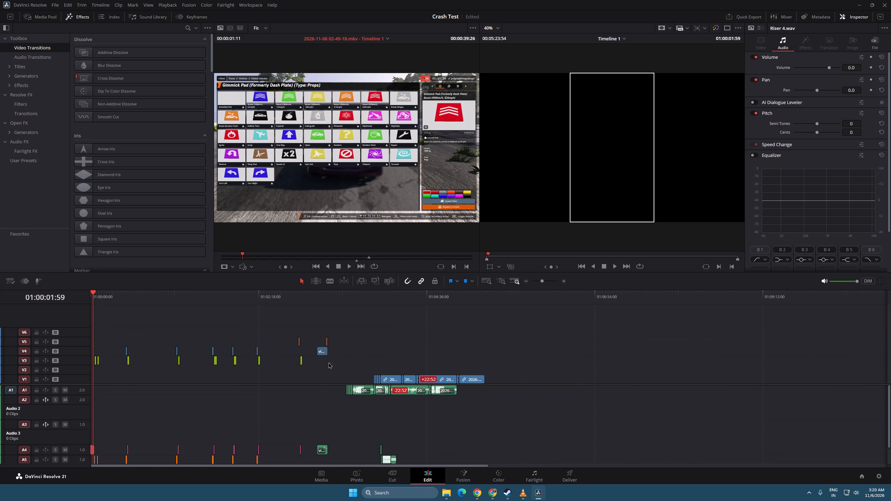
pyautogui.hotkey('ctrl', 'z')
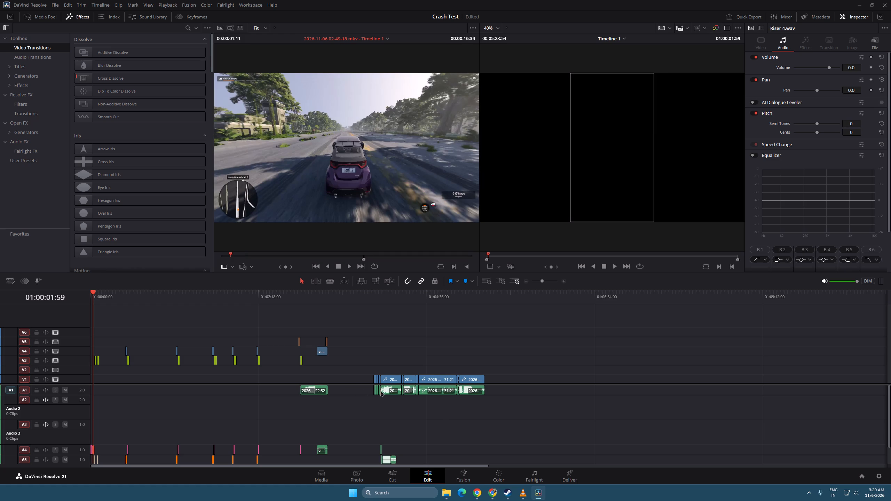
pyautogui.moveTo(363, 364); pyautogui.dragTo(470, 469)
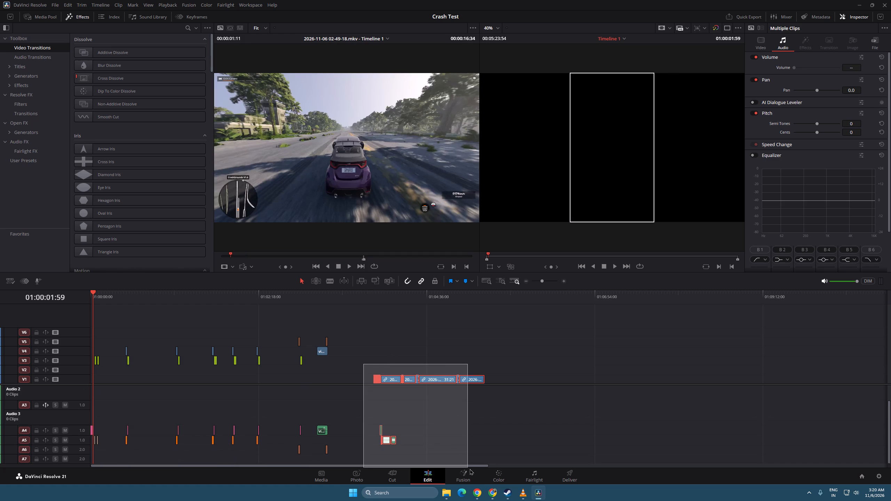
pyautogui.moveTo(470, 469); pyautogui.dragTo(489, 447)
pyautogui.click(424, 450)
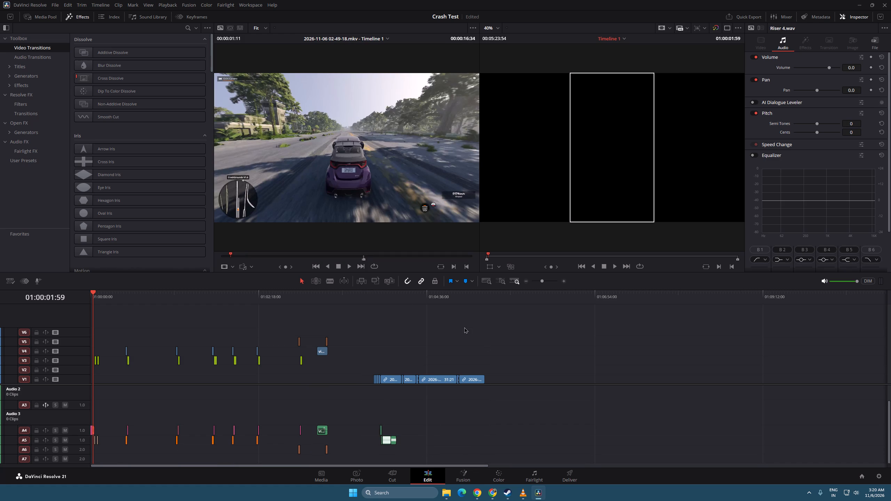
# Place the playhead near the start of the 17:24 crash clip and reduce audio track A3 to a compact height.
pyautogui.click(383, 292)
pyautogui.moveTo(542, 281); pyautogui.dragTo(545, 281)
pyautogui.moveTo(79, 424); pyautogui.dragTo(80, 398)
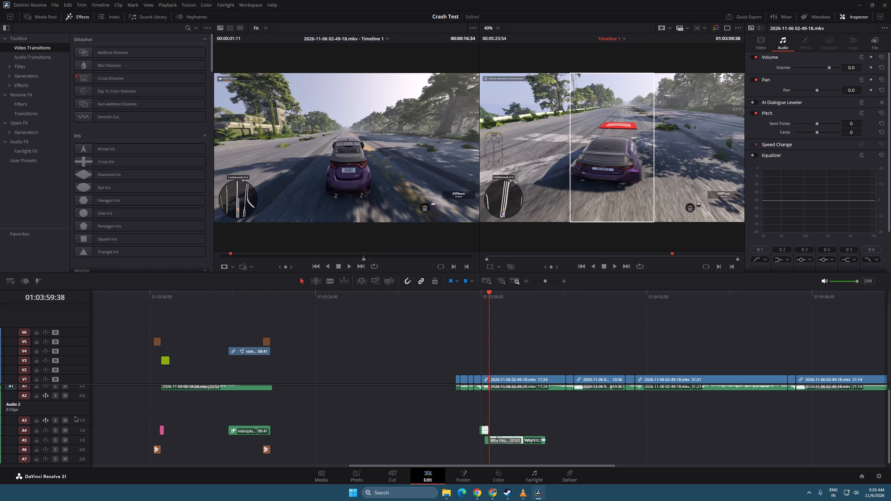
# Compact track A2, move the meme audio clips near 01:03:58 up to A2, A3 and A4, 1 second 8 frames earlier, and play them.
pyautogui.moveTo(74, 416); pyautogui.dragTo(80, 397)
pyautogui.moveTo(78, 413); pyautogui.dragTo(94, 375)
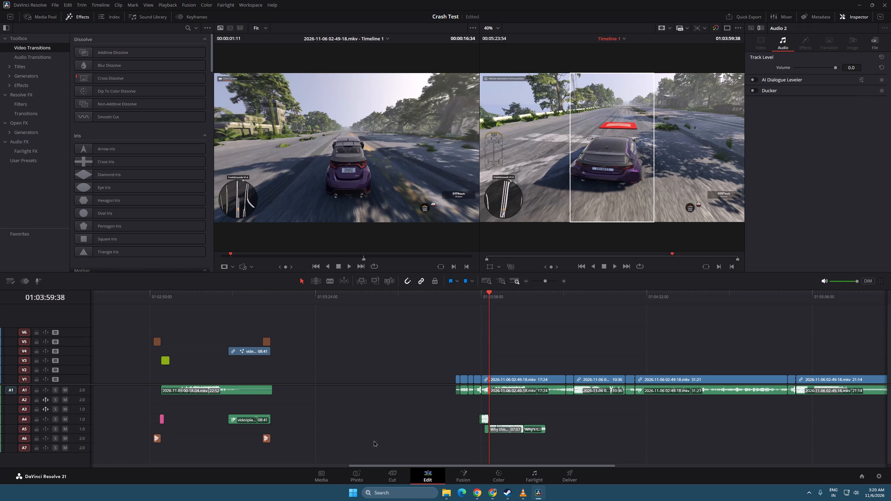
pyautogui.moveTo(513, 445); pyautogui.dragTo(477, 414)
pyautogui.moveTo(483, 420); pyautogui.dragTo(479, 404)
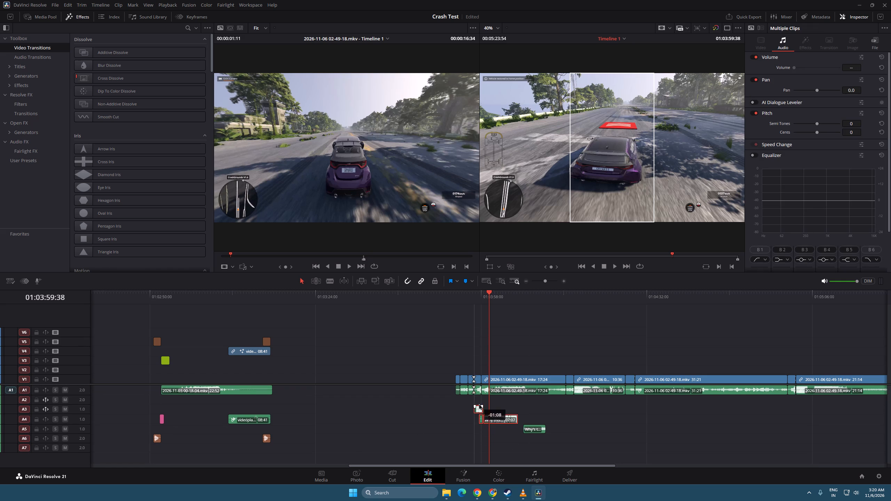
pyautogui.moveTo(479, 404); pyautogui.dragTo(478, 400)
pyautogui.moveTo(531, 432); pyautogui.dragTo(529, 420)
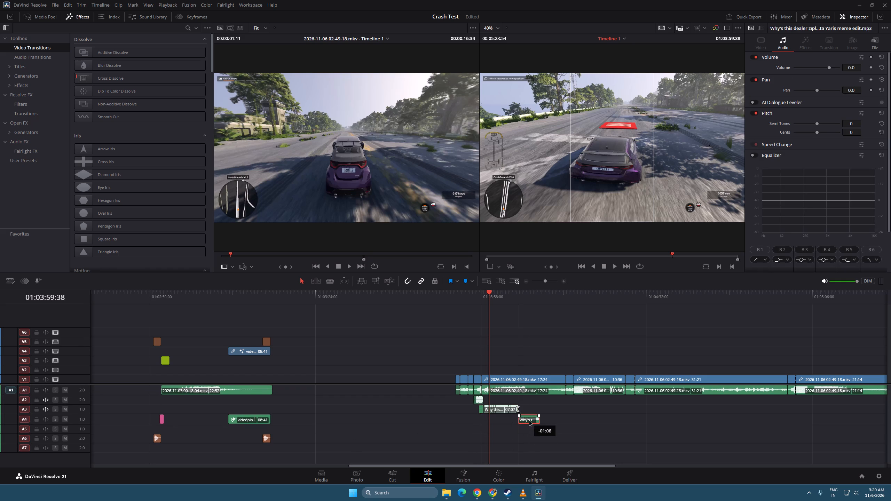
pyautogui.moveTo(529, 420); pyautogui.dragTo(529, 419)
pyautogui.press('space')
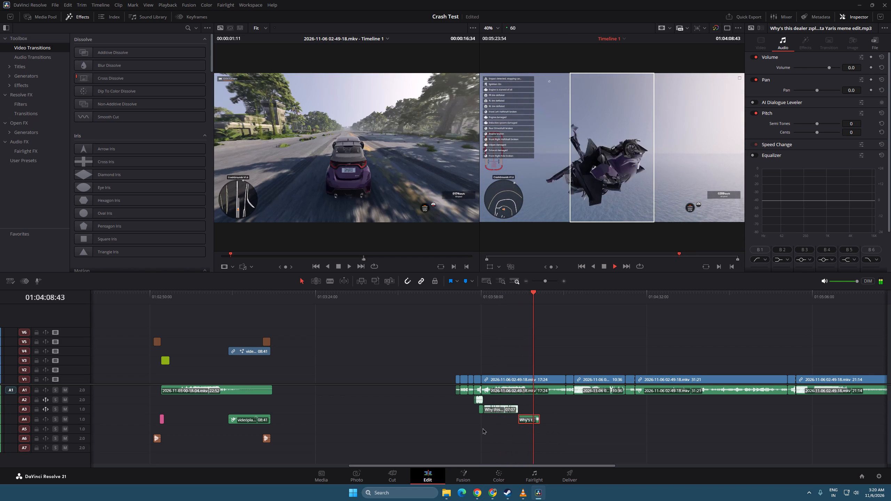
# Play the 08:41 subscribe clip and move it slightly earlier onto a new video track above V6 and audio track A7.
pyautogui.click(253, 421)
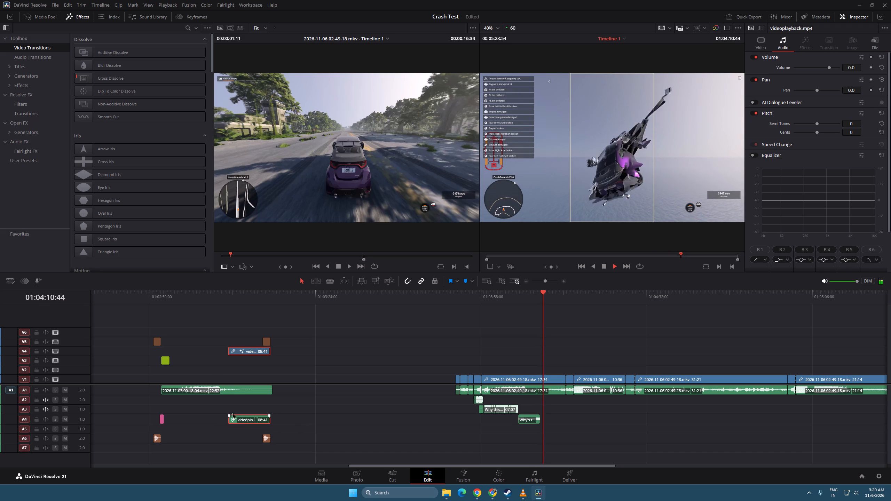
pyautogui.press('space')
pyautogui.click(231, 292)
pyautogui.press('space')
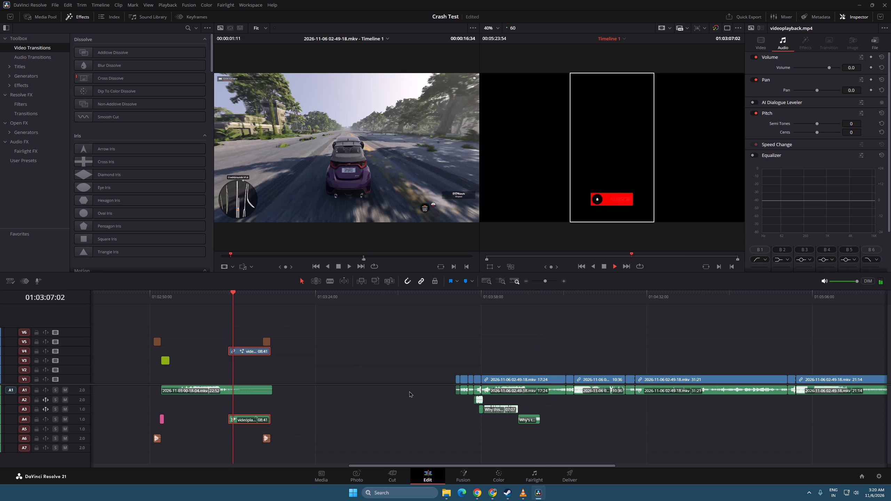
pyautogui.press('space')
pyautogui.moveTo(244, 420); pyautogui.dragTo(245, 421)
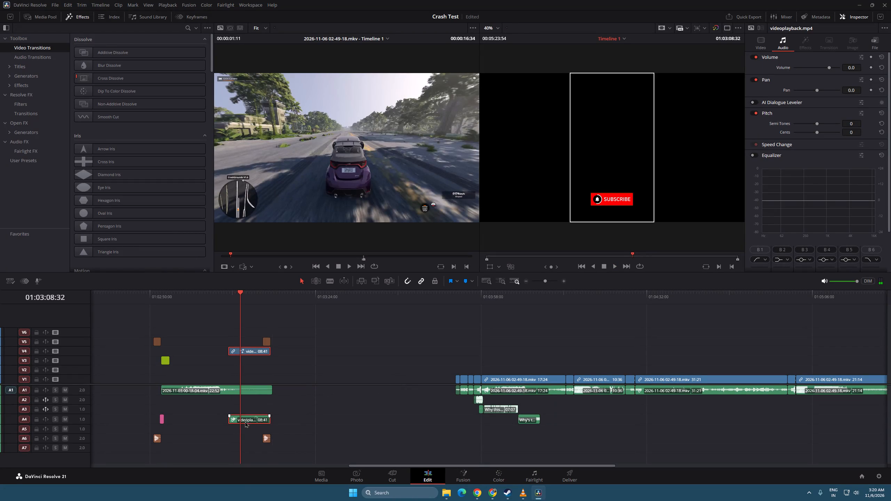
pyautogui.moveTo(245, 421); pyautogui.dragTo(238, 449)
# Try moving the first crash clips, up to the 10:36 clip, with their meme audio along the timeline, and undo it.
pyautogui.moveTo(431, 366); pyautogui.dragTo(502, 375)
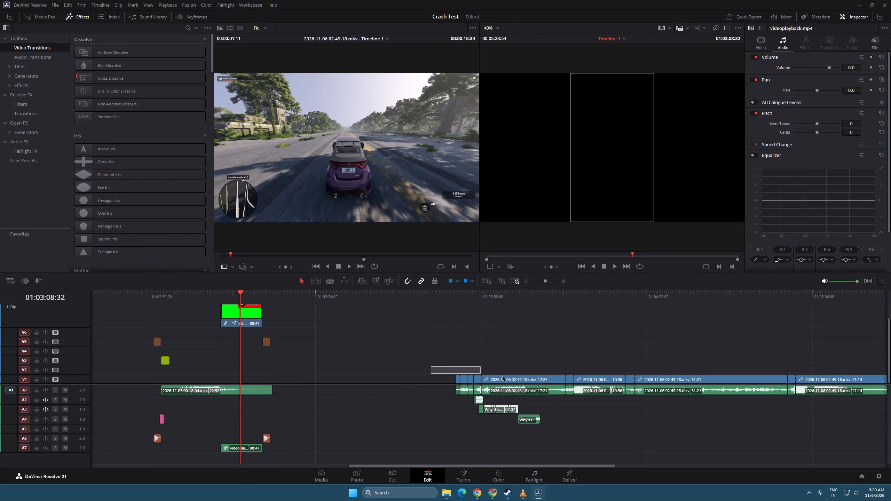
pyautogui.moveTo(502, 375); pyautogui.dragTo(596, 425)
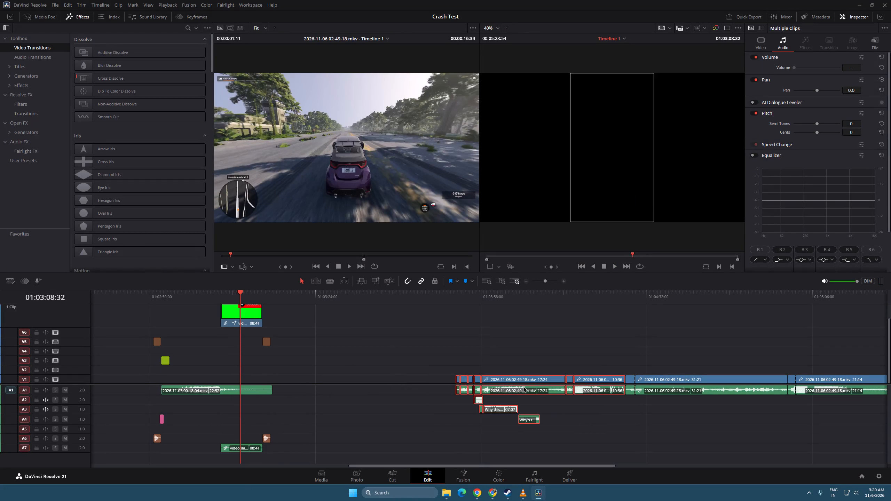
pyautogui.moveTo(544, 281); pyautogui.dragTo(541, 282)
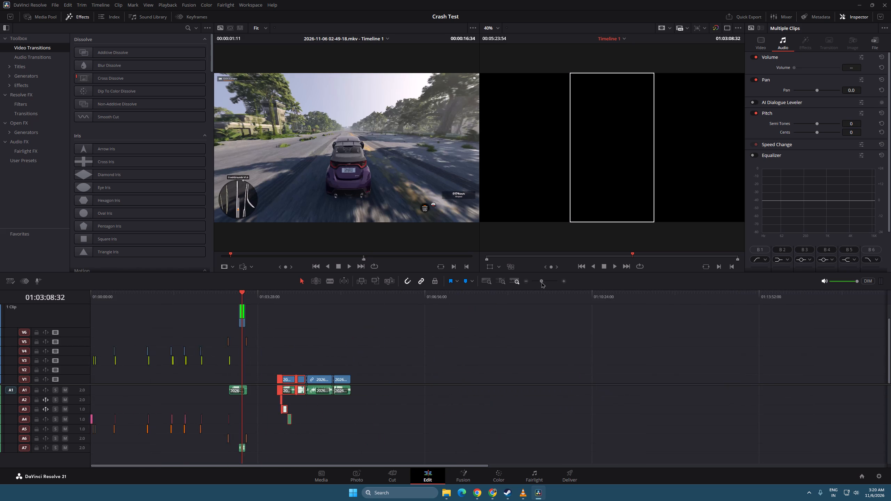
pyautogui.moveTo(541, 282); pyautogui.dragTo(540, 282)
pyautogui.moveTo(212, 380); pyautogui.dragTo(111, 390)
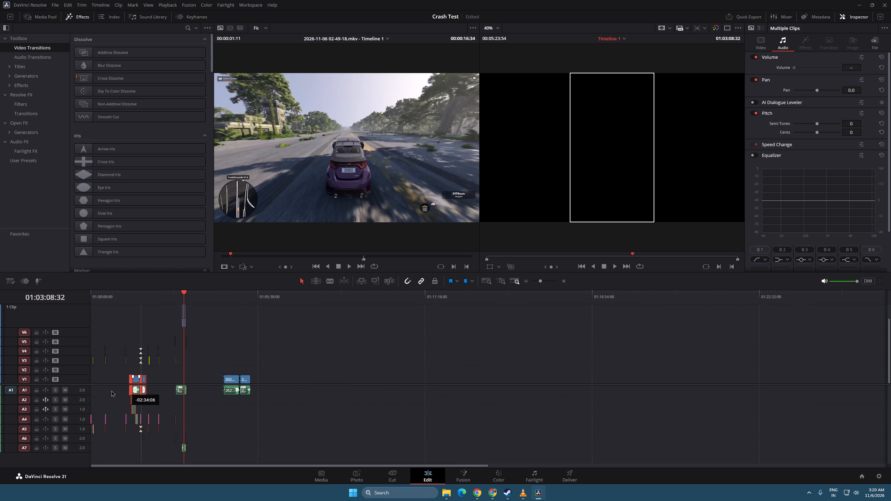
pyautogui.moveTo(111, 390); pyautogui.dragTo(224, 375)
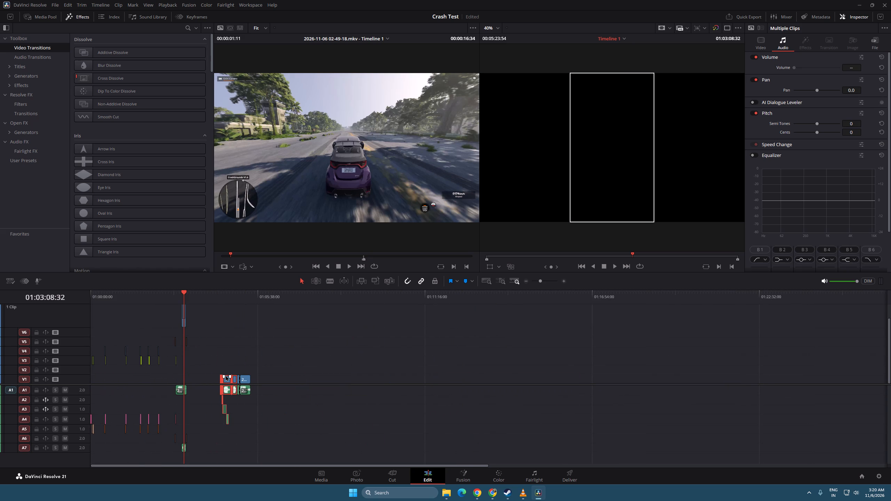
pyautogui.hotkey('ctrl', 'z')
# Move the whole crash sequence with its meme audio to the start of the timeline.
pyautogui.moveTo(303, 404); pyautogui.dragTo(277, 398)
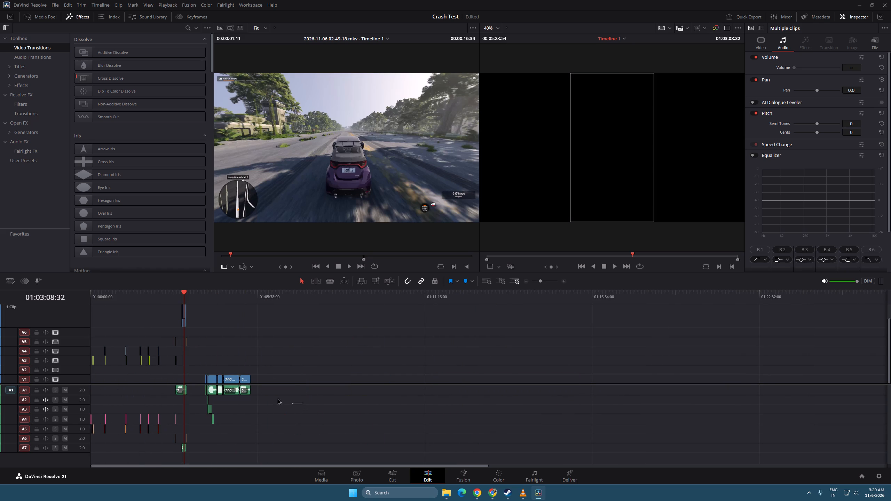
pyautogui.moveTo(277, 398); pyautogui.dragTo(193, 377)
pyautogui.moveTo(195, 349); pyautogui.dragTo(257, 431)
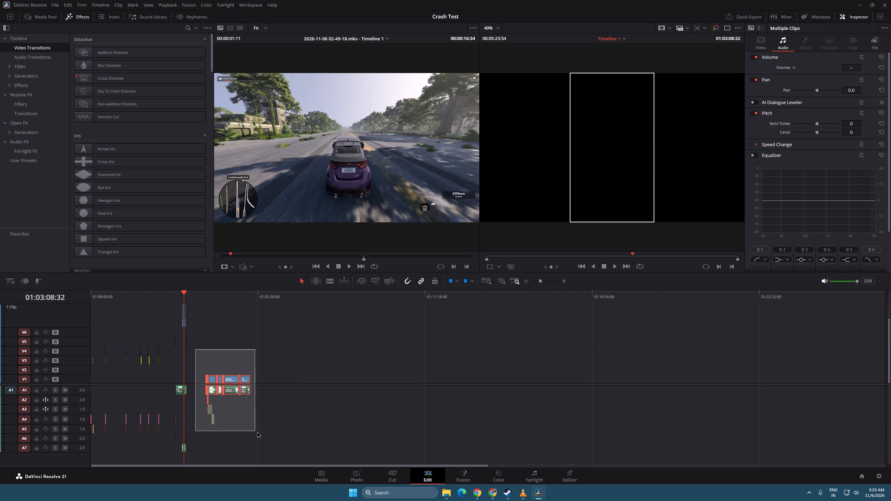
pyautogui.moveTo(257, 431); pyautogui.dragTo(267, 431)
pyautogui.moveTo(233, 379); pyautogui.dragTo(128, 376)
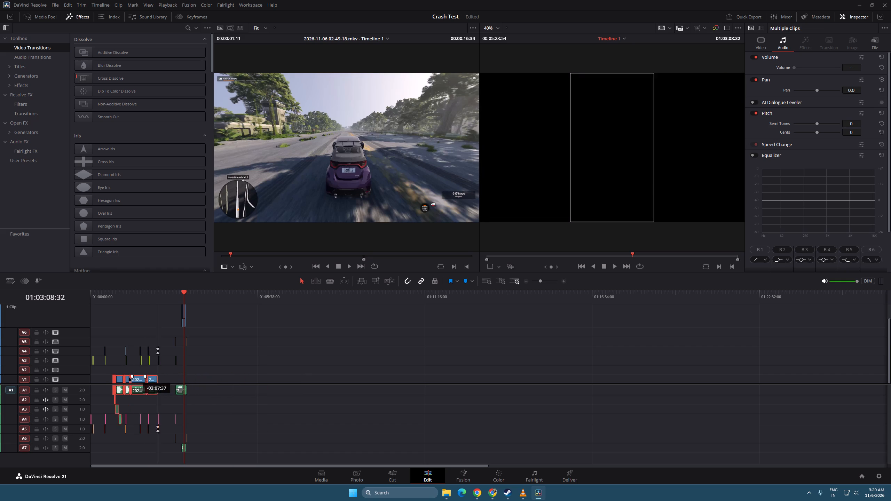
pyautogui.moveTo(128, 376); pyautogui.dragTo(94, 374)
# Play the relocated crash sequence from the timeline start to check the opening, toggling the mute of audio track A1.
pyautogui.moveTo(96, 292); pyautogui.dragTo(70, 293)
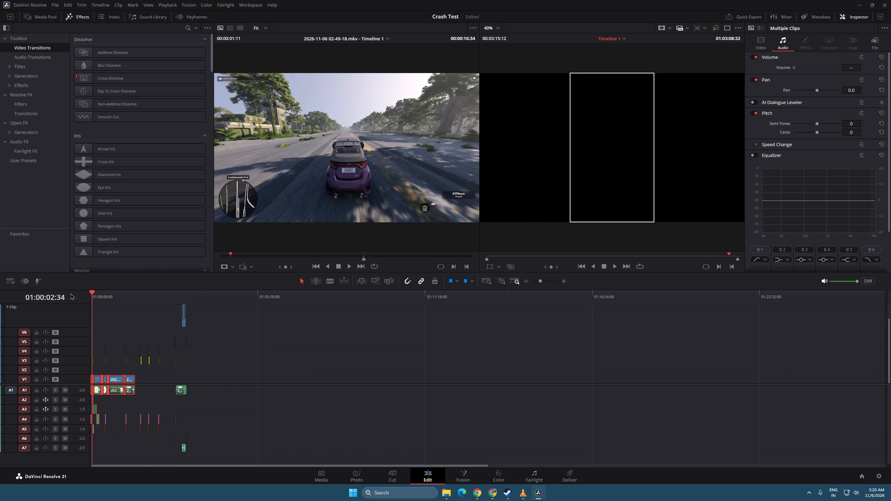
pyautogui.moveTo(70, 293); pyautogui.dragTo(61, 294)
pyautogui.moveTo(540, 281); pyautogui.dragTo(546, 281)
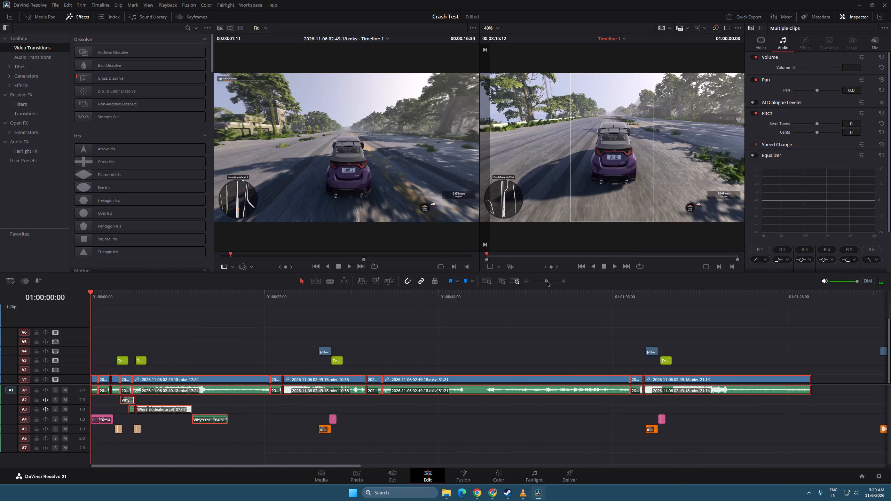
pyautogui.moveTo(546, 281); pyautogui.dragTo(546, 281)
pyautogui.press('space')
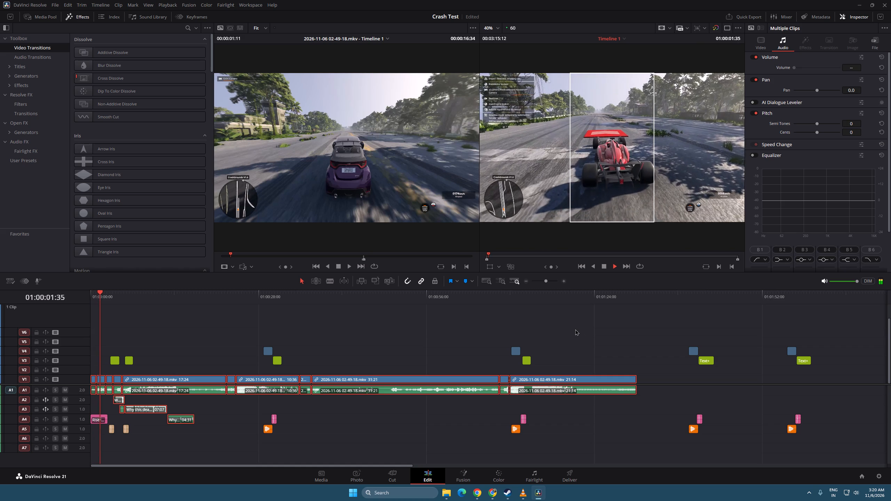
pyautogui.press('space')
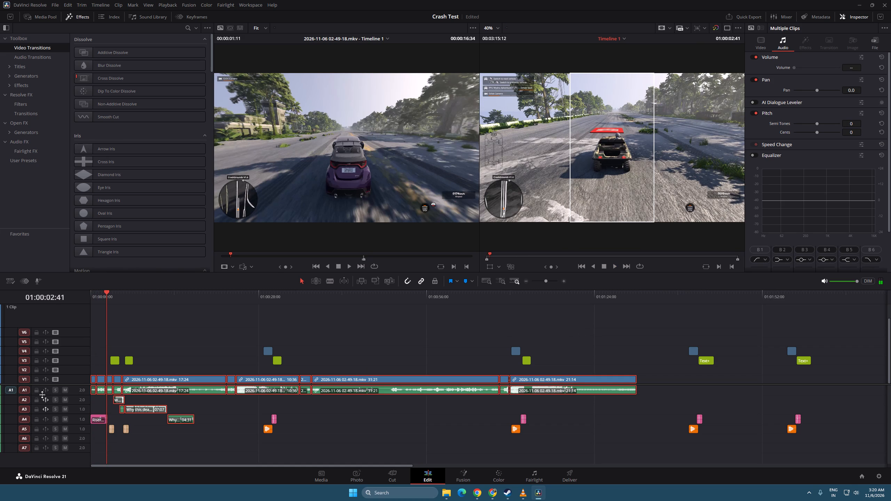
pyautogui.click(65, 390)
pyautogui.click(65, 390)
pyautogui.scroll(2, 111, 398)
pyautogui.press('space')
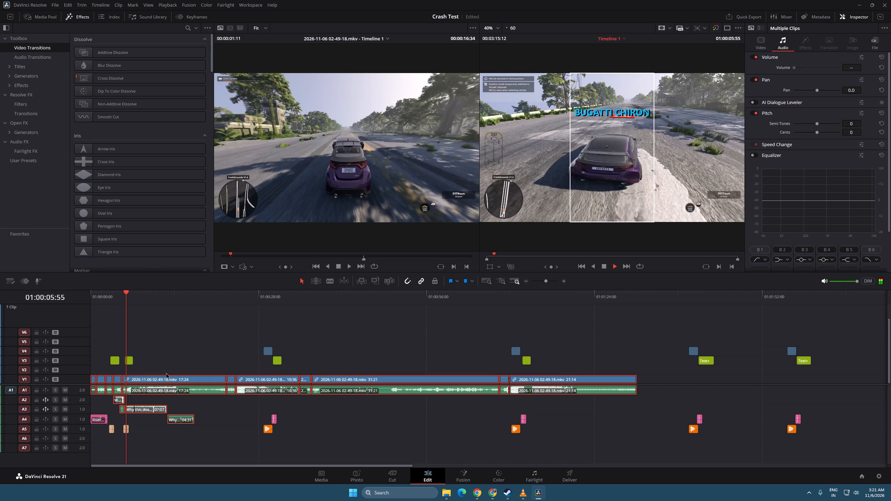
pyautogui.press('space')
# Replay the relocated sequence's opening from the timeline start, undoing and redoing the A1 mute change.
pyautogui.moveTo(113, 298); pyautogui.dragTo(44, 300)
pyautogui.press('space')
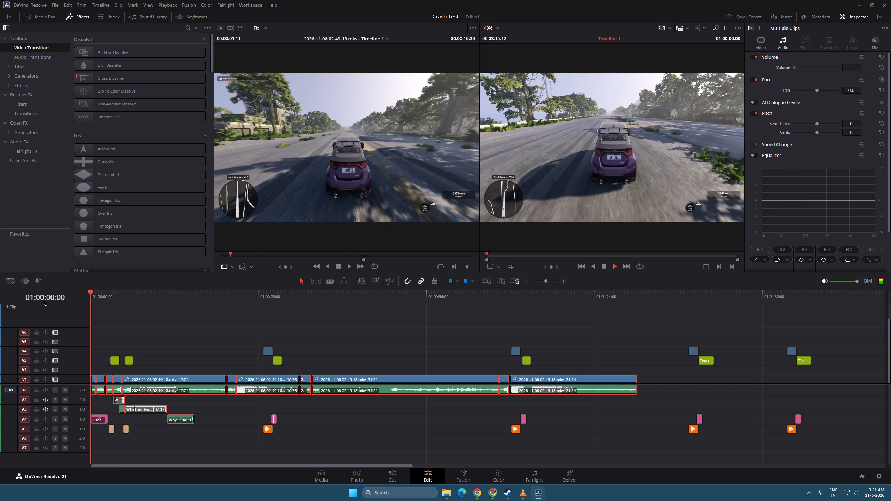
pyautogui.press('space')
pyautogui.hotkey('ctrl', 'z')
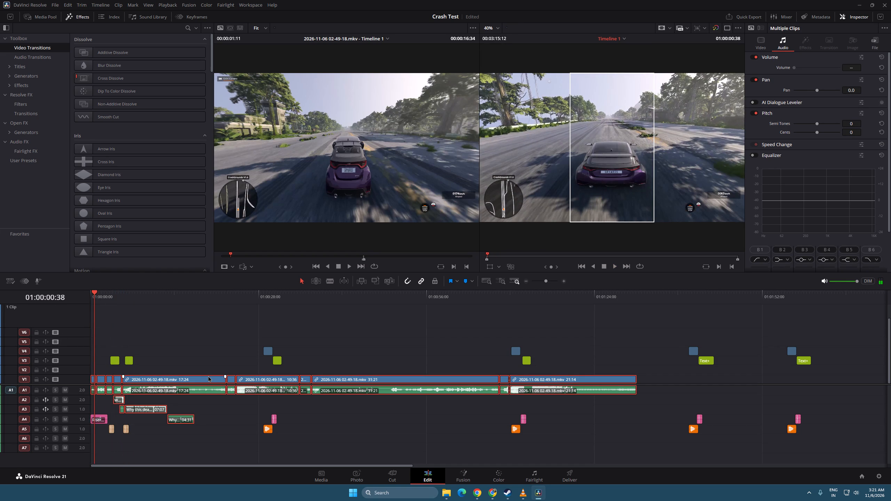
pyautogui.click(64, 390)
pyautogui.scroll(5, 78, 394)
pyautogui.click(545, 283)
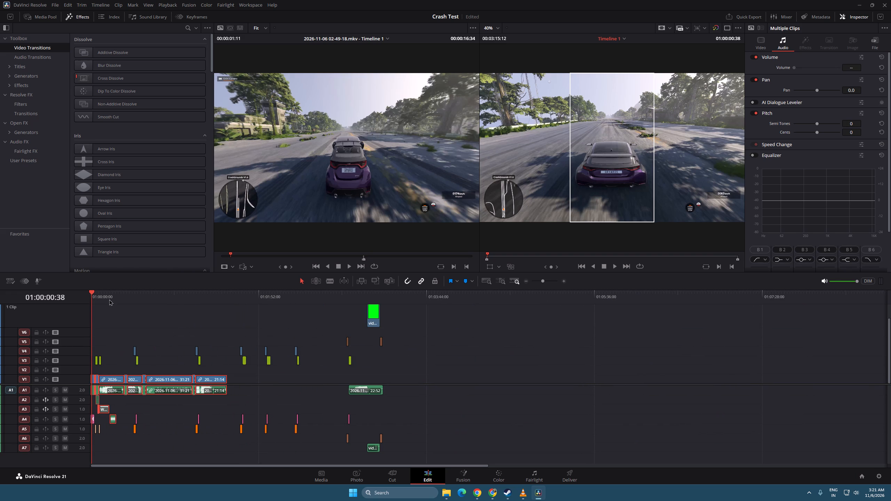
pyautogui.moveTo(103, 293); pyautogui.dragTo(68, 291)
pyautogui.press('space')
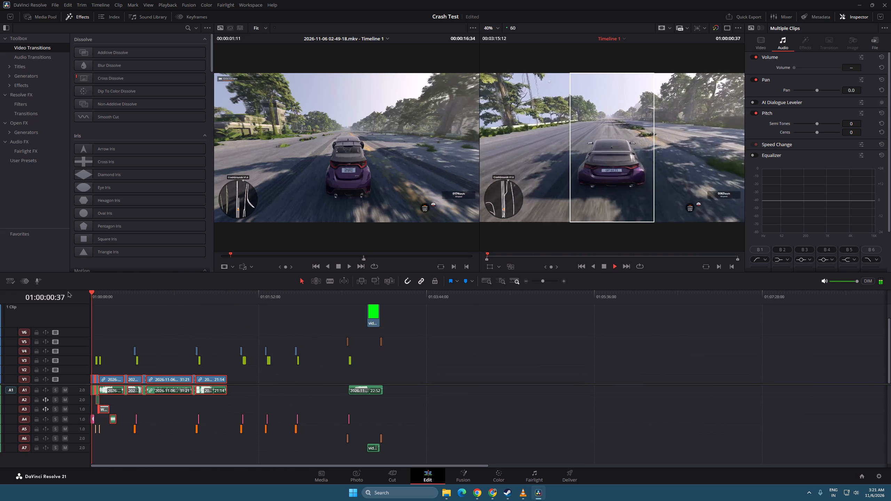
pyautogui.press('space')
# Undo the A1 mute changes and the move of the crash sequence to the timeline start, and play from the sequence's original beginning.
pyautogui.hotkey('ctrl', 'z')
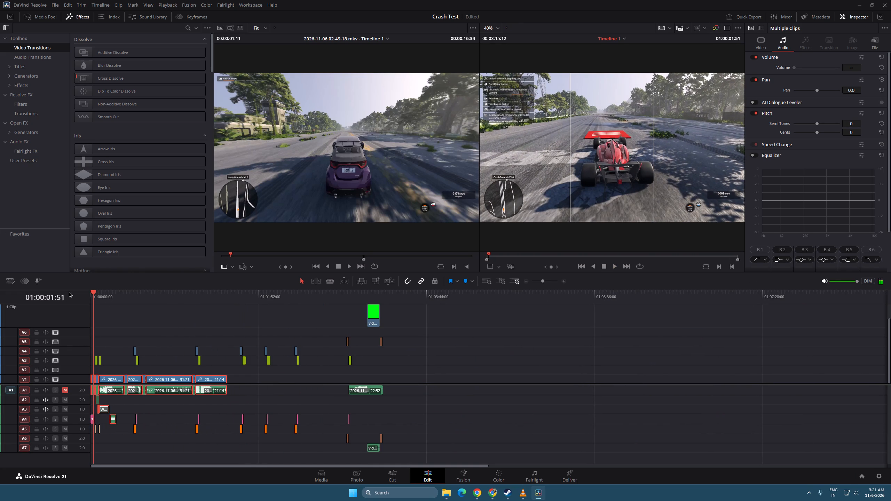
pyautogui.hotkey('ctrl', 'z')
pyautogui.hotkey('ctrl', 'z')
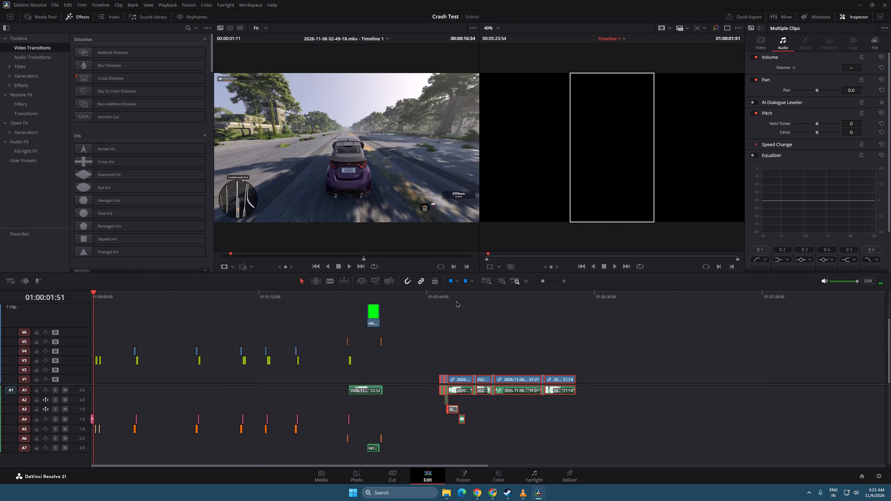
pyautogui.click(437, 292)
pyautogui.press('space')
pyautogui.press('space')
# Undo the earlier clip moves, track additions and track deletion to restore the ElevenLabs voiceover track A2.
pyautogui.hotkey('ctrl', 'z')
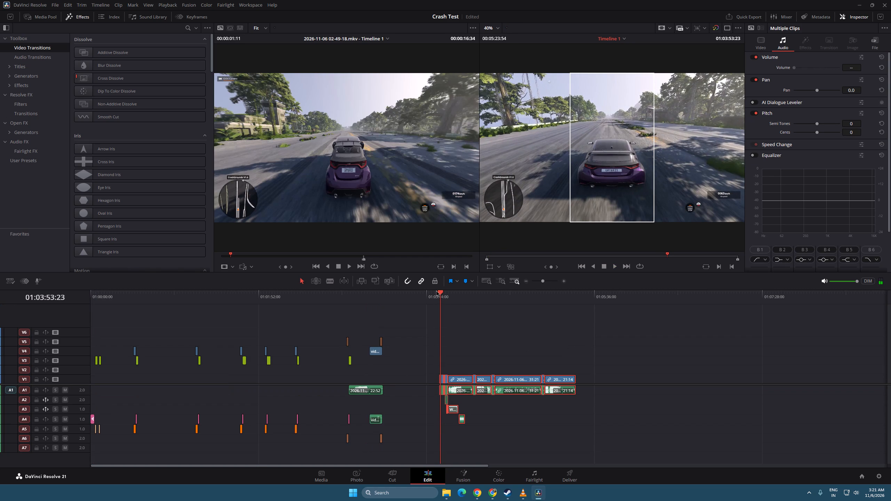
pyautogui.hotkey('ctrl', 'z')
pyautogui.hotkey('ctrl', 'z')
pyautogui.hotkey('ctrl', 'z')
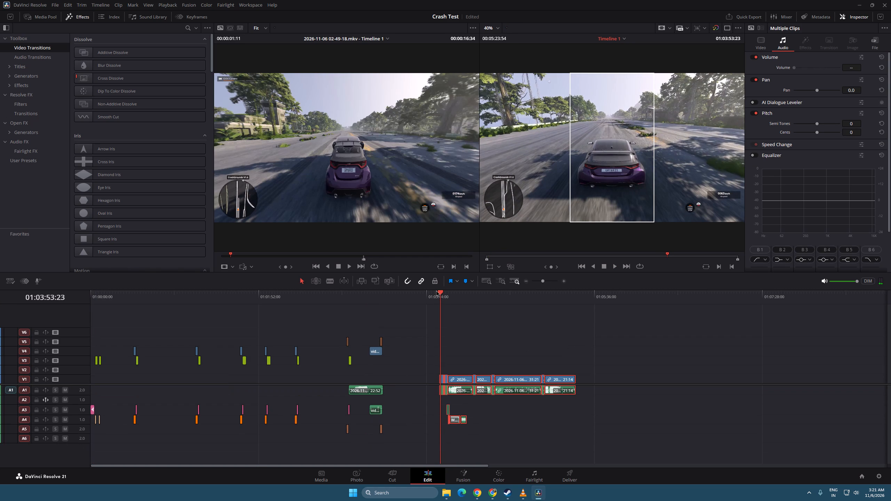
pyautogui.hotkey('ctrl', 'z')
pyautogui.hotkey('ctrl', 'z')
# Reduce the restored audio track A2 to a compact height and play the crash sequence with its voiceover from 01:03:53:23.
pyautogui.press('space')
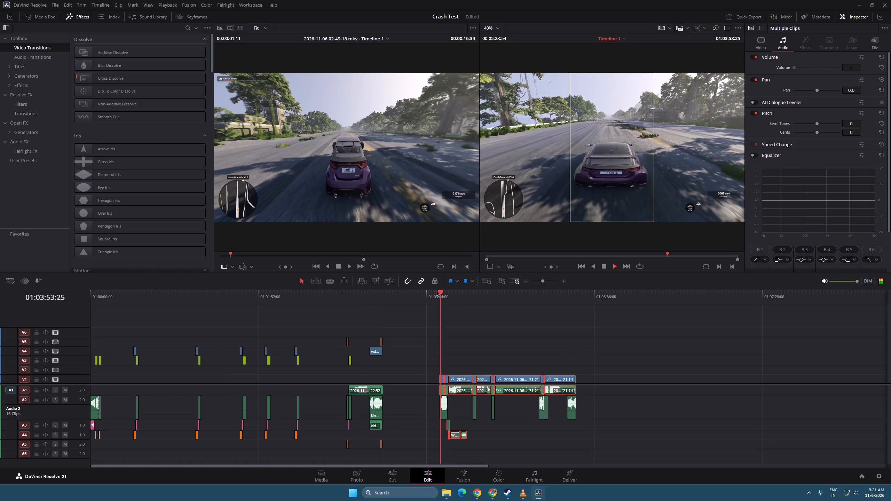
pyautogui.press('space')
pyautogui.moveTo(632, 409); pyautogui.dragTo(637, 412)
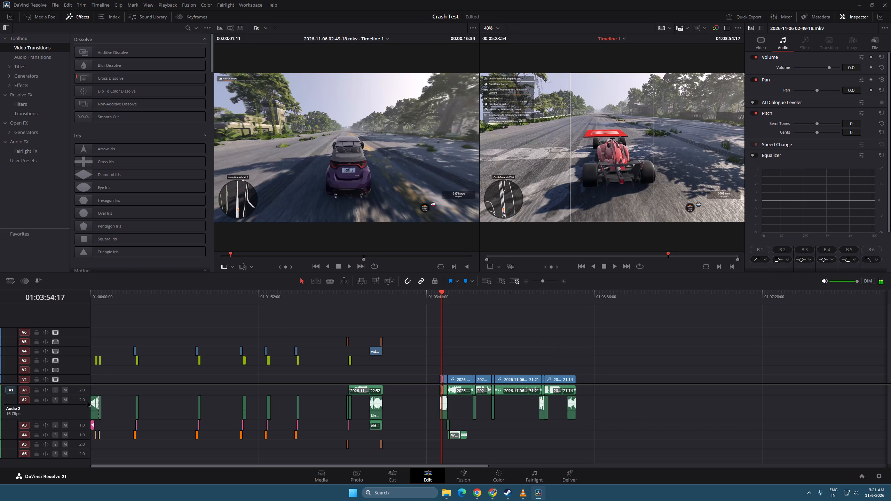
pyautogui.moveTo(73, 419); pyautogui.dragTo(70, 402)
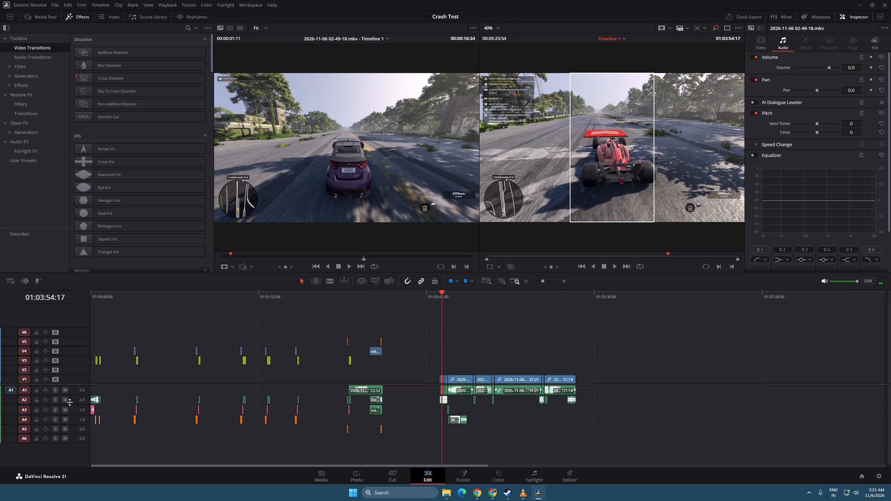
pyautogui.moveTo(70, 402); pyautogui.dragTo(82, 384)
pyautogui.press('space')
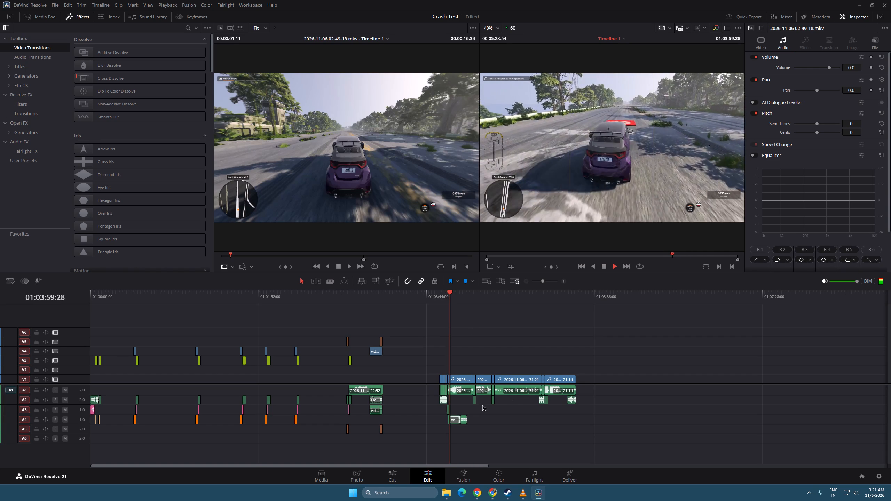
# Set the volume of the A2 voiceover clips beyond the sequence's opening to 9.2 and play the result.
pyautogui.press('space')
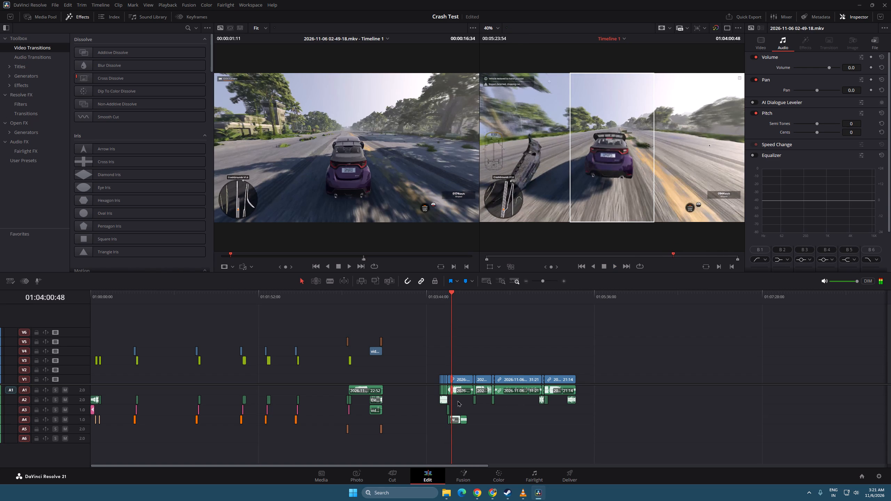
pyautogui.moveTo(463, 399); pyautogui.dragTo(582, 398)
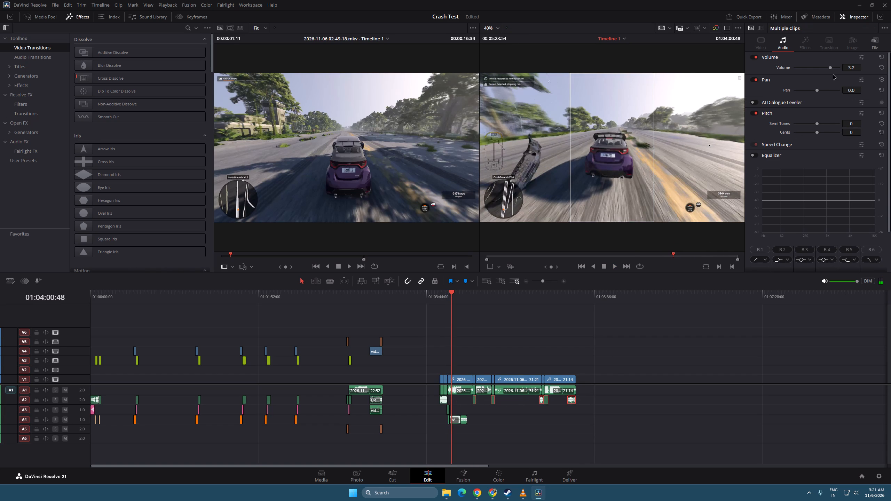
pyautogui.click(832, 67)
pyautogui.press('space')
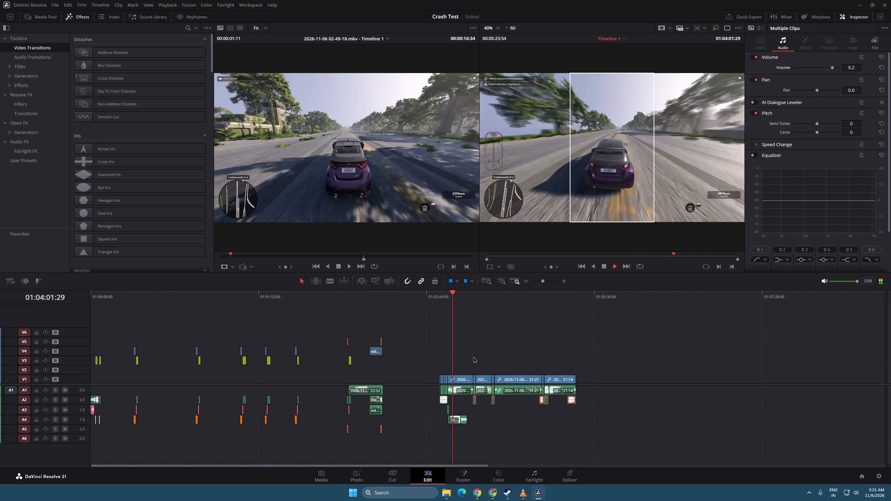
pyautogui.press('space')
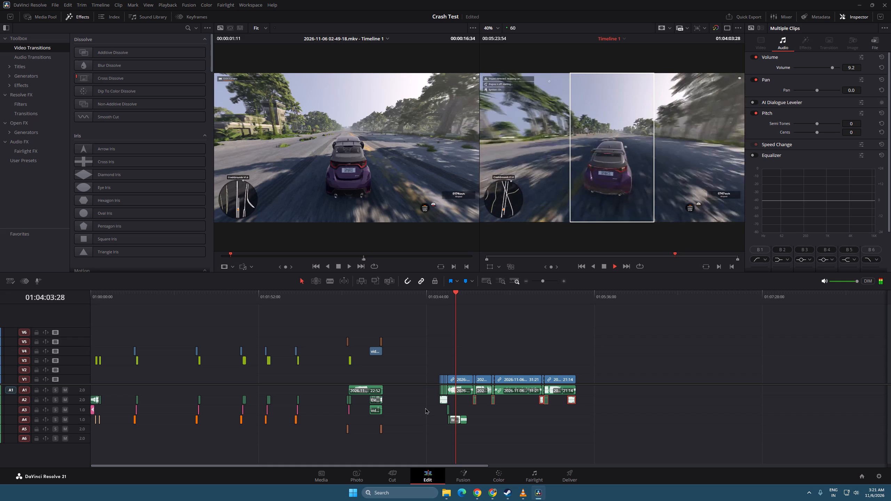
# Combine all of the crash sequence's voiceover clips on A2 into one compound clip.
pyautogui.moveTo(614, 403); pyautogui.dragTo(442, 399)
pyautogui.rightClick(442, 399)
pyautogui.click(481, 220)
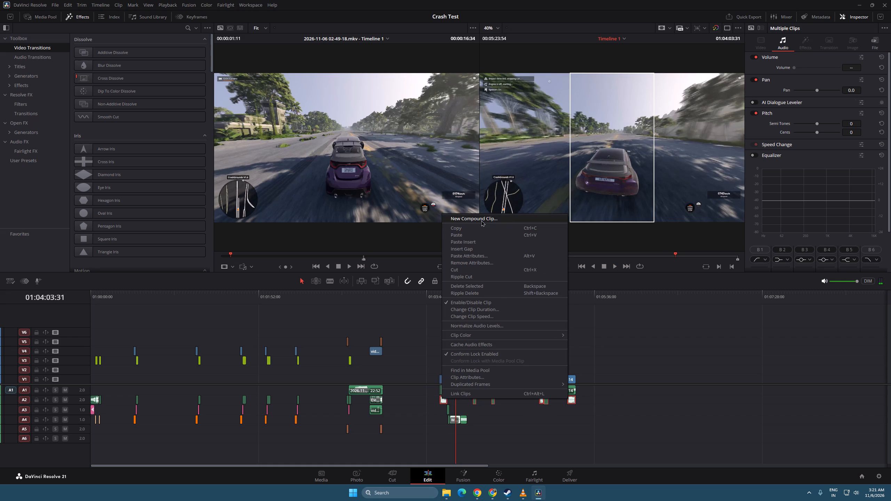
pyautogui.click(489, 266)
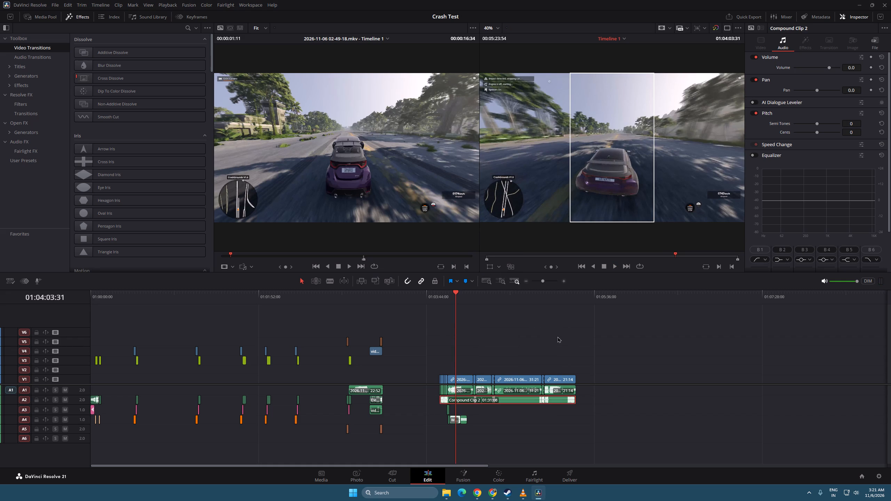
# Combine the crash sequence's V1 video clips and their A1 audio into a compound clip, leaving out the first short clip.
pyautogui.click(661, 396)
pyautogui.moveTo(616, 393); pyautogui.dragTo(455, 384)
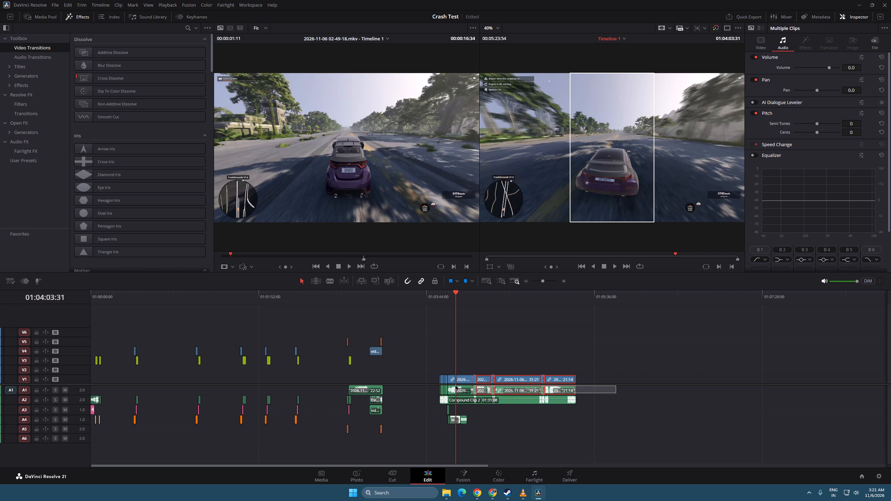
pyautogui.moveTo(455, 384); pyautogui.dragTo(441, 384)
pyautogui.rightClick(459, 387)
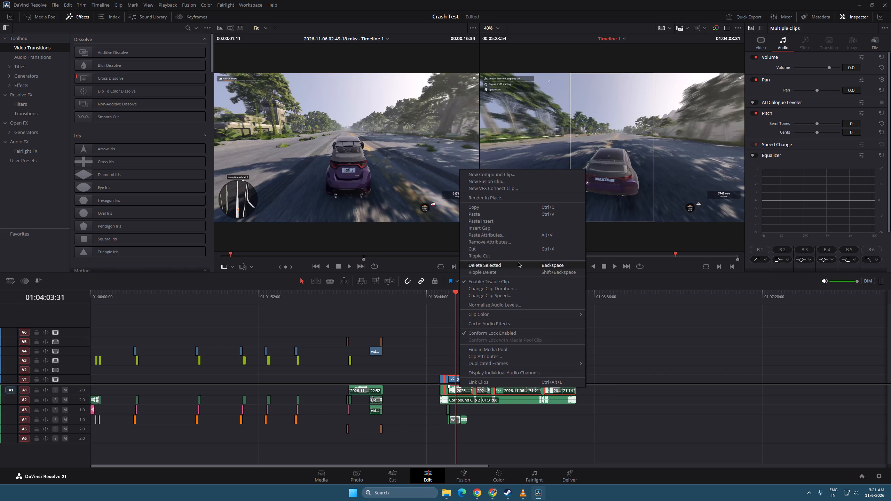
pyautogui.click(514, 175)
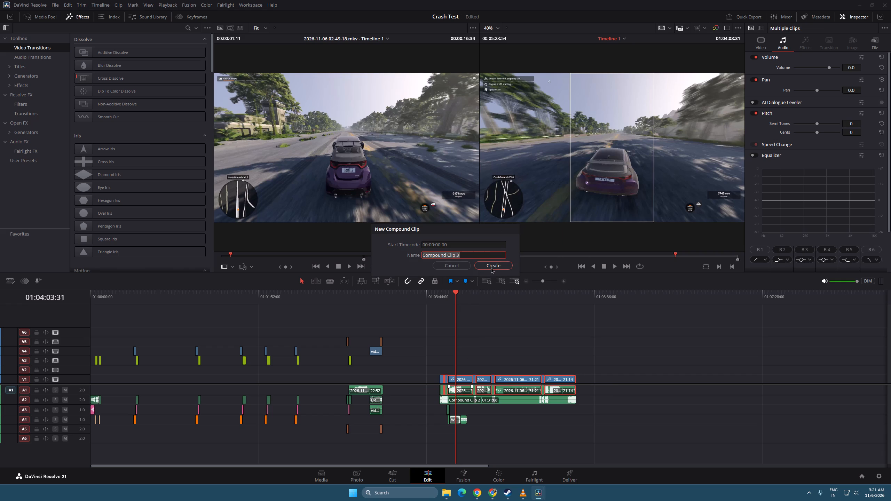
pyautogui.click(502, 264)
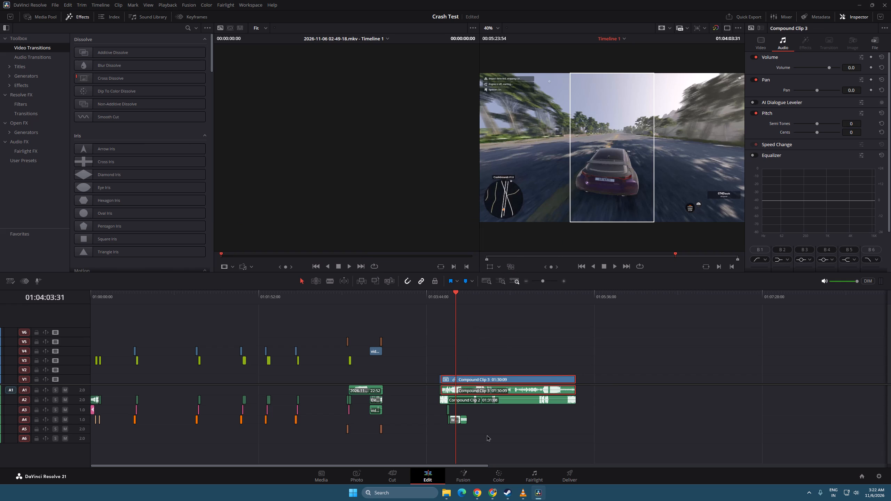
# Delete the short meme audio clip at the start of A4 and move Why this dealer.mp3 to start at 01:03:59:12.
pyautogui.moveTo(487, 435); pyautogui.dragTo(445, 411)
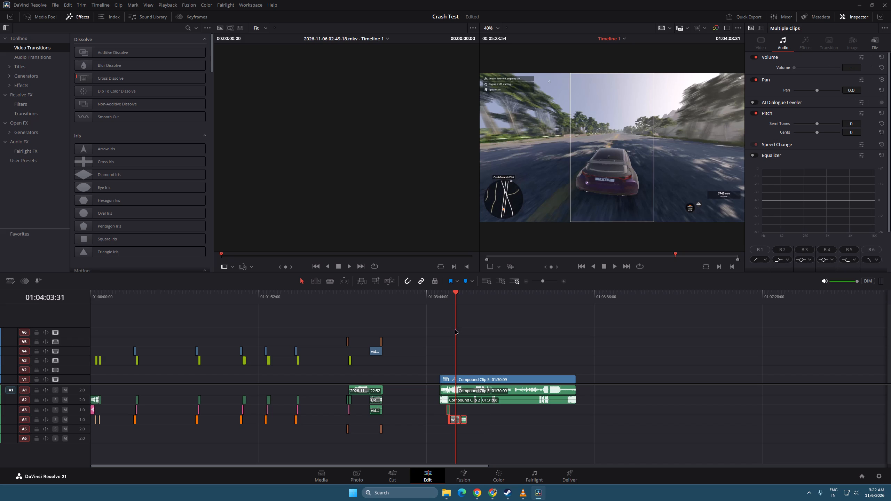
pyautogui.moveTo(444, 291); pyautogui.dragTo(452, 293)
pyautogui.moveTo(544, 280); pyautogui.dragTo(548, 280)
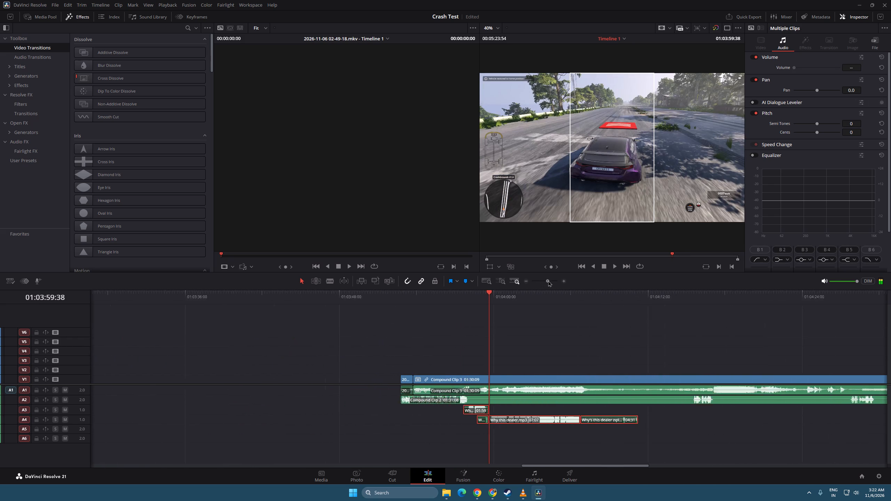
pyautogui.moveTo(548, 280); pyautogui.dragTo(549, 281)
pyautogui.press('space')
pyautogui.press('space')
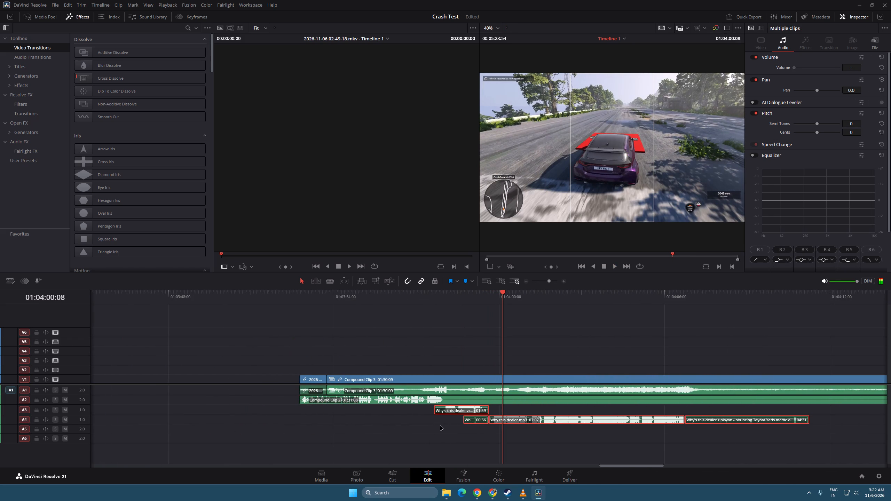
pyautogui.click(467, 448)
pyautogui.click(482, 420)
pyautogui.press('Delete')
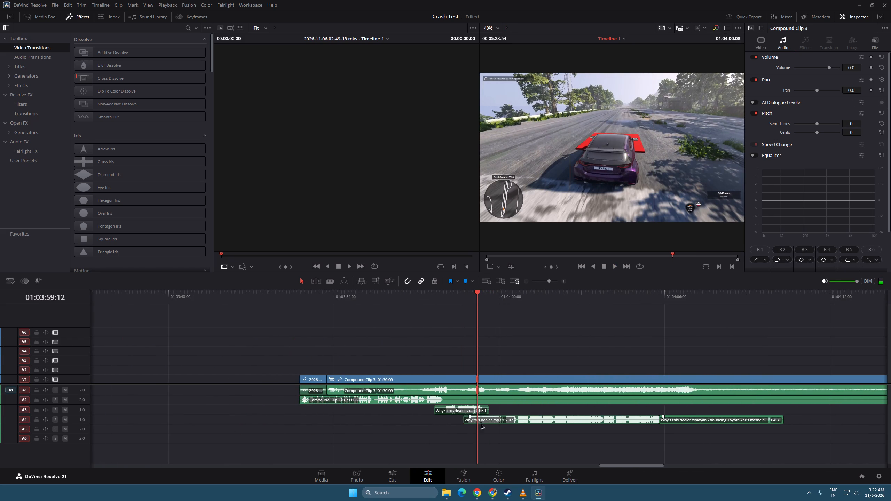
pyautogui.moveTo(483, 421); pyautogui.dragTo(500, 421)
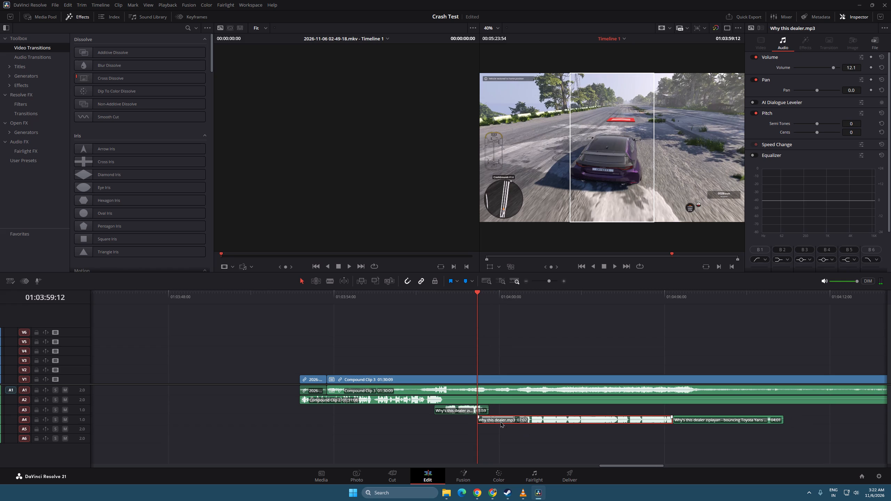
# Play the crash sequence with the repositioned meme audio, and replay it from the sequence's start.
pyautogui.click(431, 295)
pyautogui.press('space')
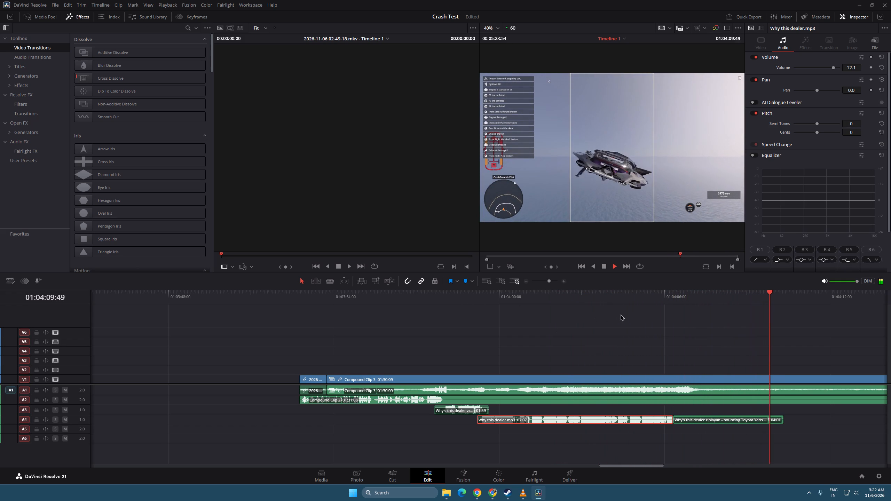
pyautogui.click(544, 283)
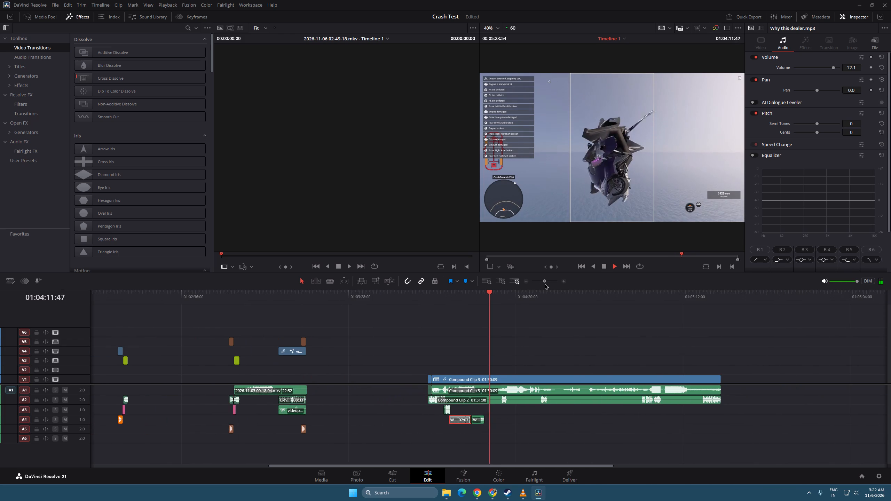
pyautogui.press('space')
pyautogui.scroll(5, 48, 412)
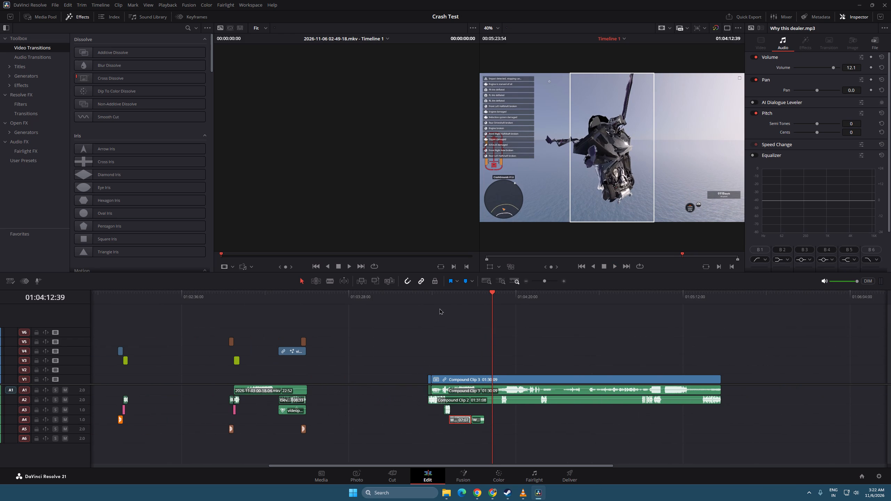
pyautogui.moveTo(429, 292); pyautogui.dragTo(425, 292)
pyautogui.press('space')
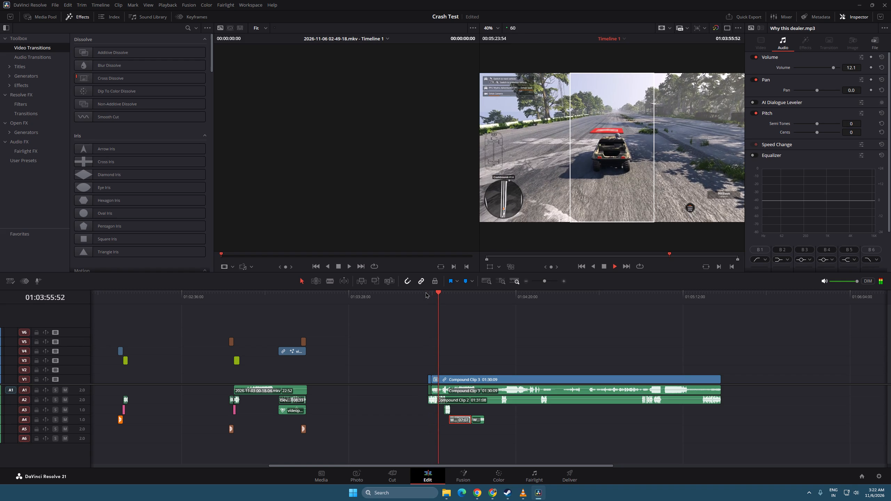
# Copy the whole crash sequence, including its video, compound clips, voiceover and meme audio on A3 and A4.
pyautogui.moveTo(425, 371); pyautogui.dragTo(479, 412)
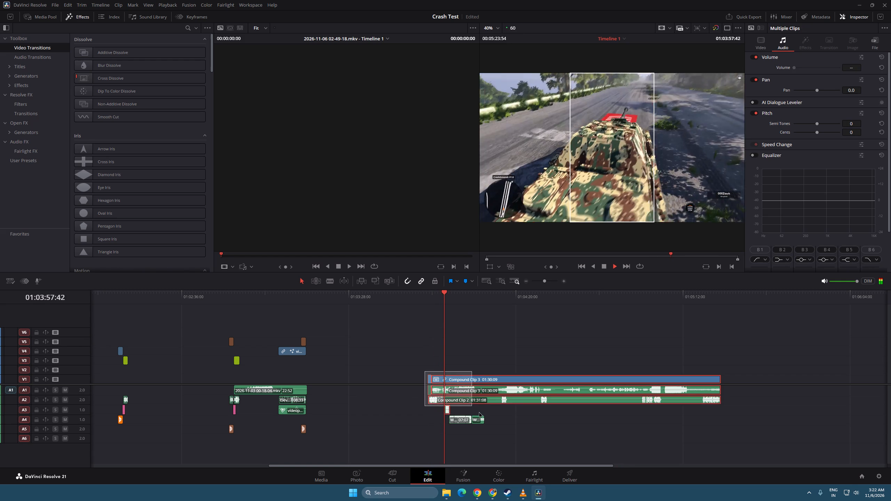
pyautogui.moveTo(479, 412); pyautogui.dragTo(497, 426)
pyautogui.press('space')
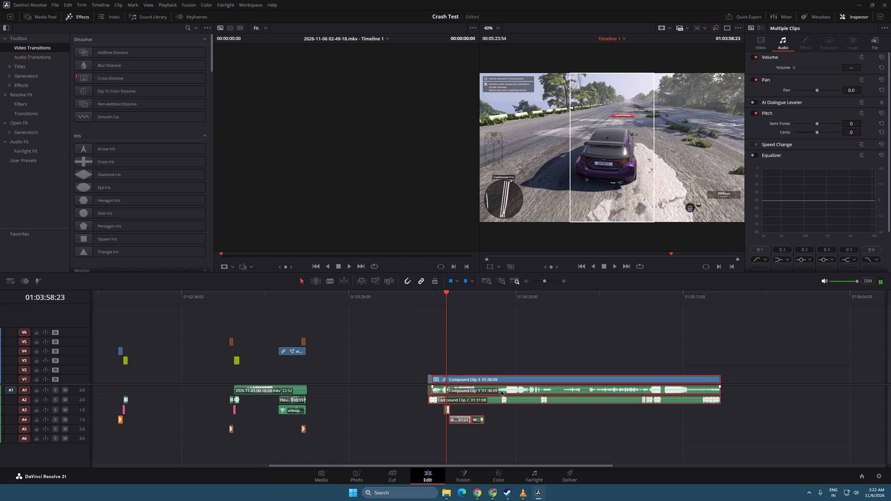
pyautogui.hotkey('ctrl', 'c')
# Add two stereo audio tracks directly below A1.
pyautogui.moveTo(167, 293); pyautogui.dragTo(0, 313)
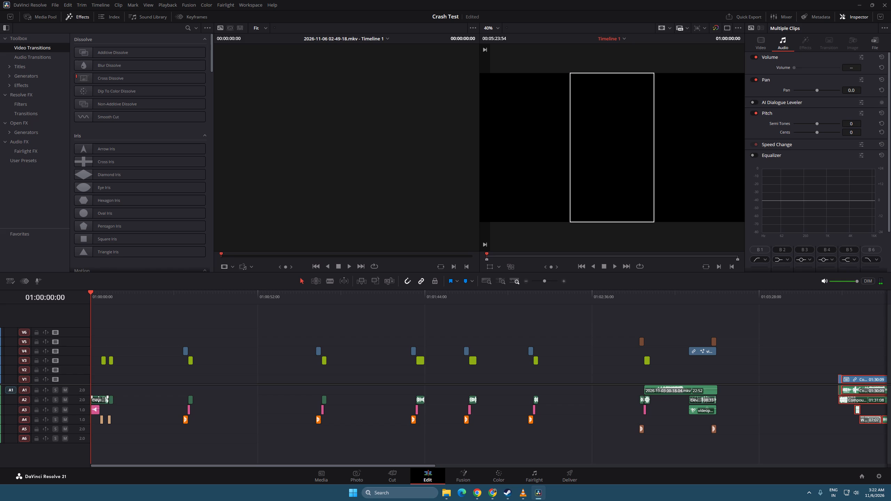
pyautogui.rightClick(79, 390)
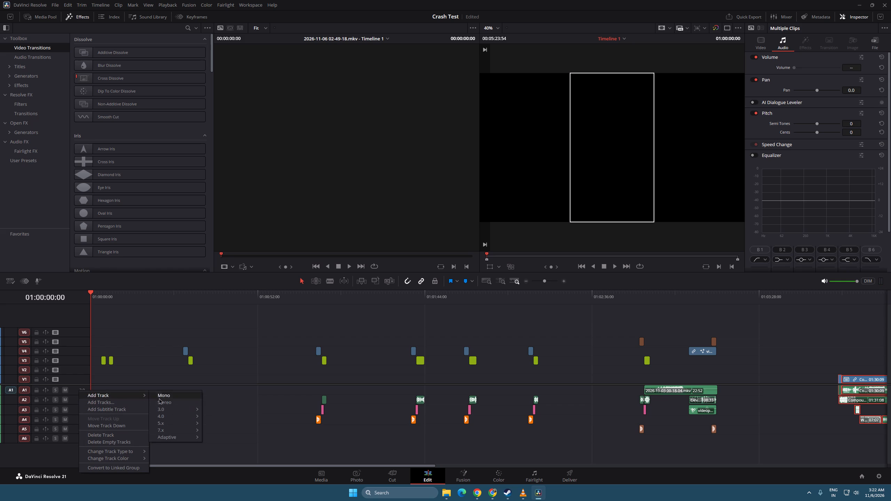
pyautogui.click(165, 403)
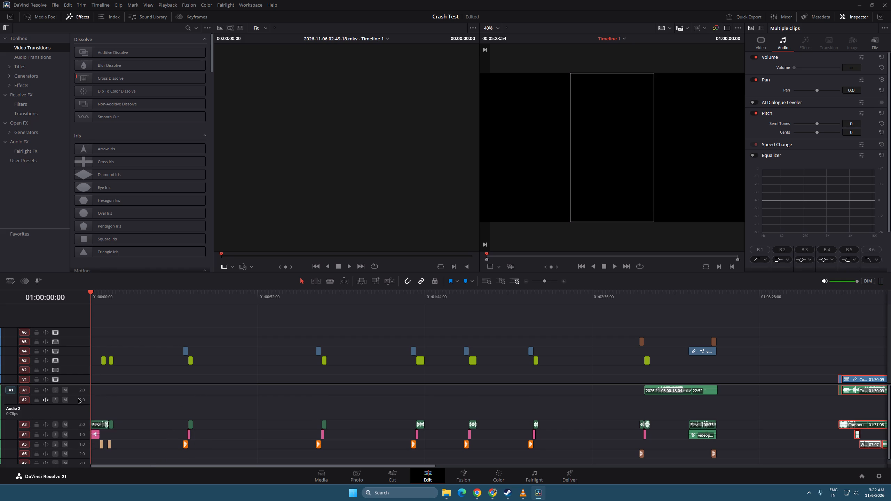
pyautogui.rightClick(77, 391)
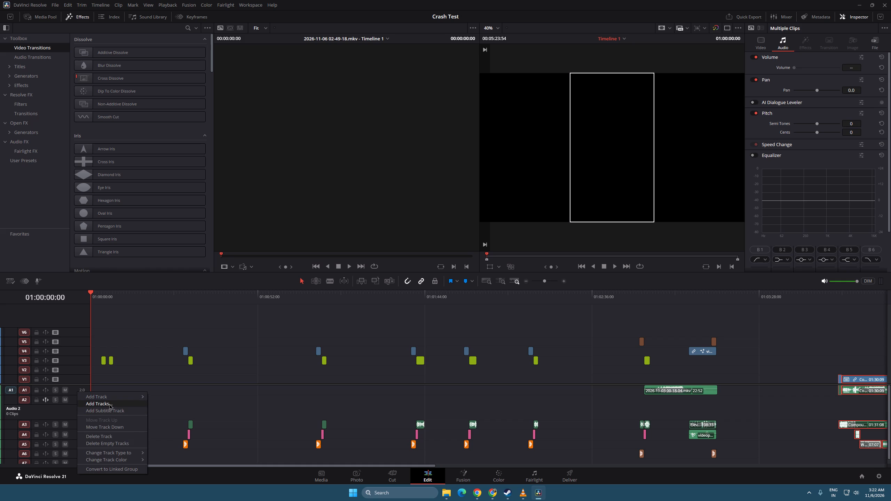
pyautogui.click(109, 404)
pyautogui.click(436, 299)
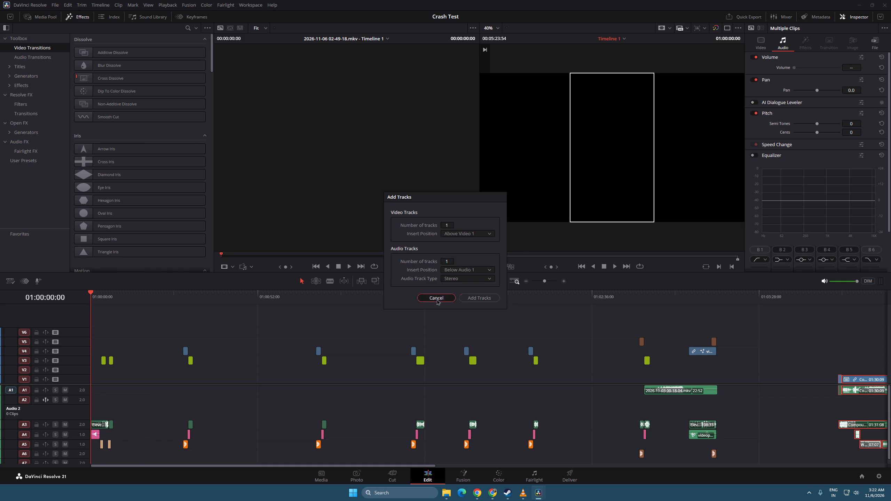
pyautogui.rightClick(77, 390)
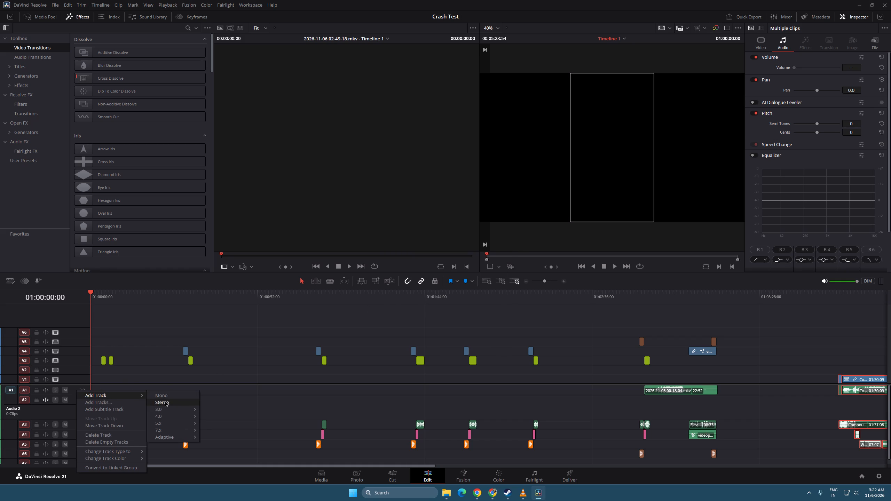
pyautogui.click(166, 402)
# Paste the copied crash sequence at 01:00:00:00 and play its opening.
pyautogui.moveTo(93, 294); pyautogui.dragTo(84, 294)
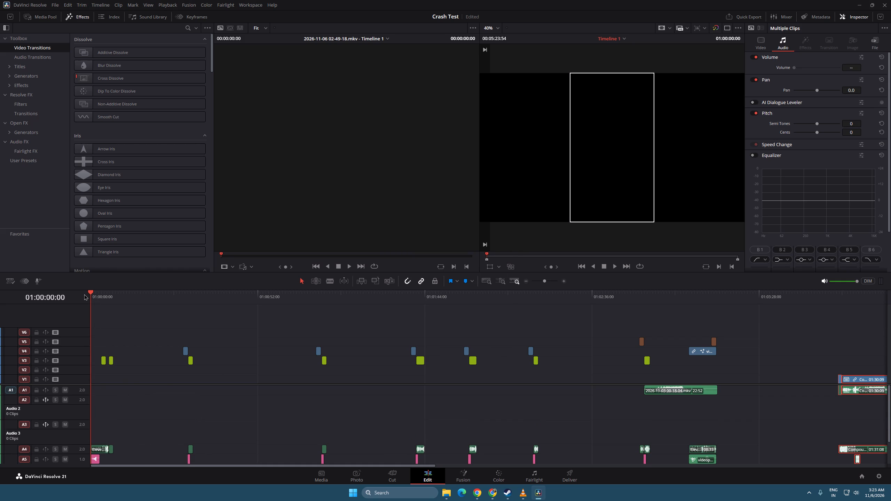
pyautogui.hotkey('ctrl', 'v')
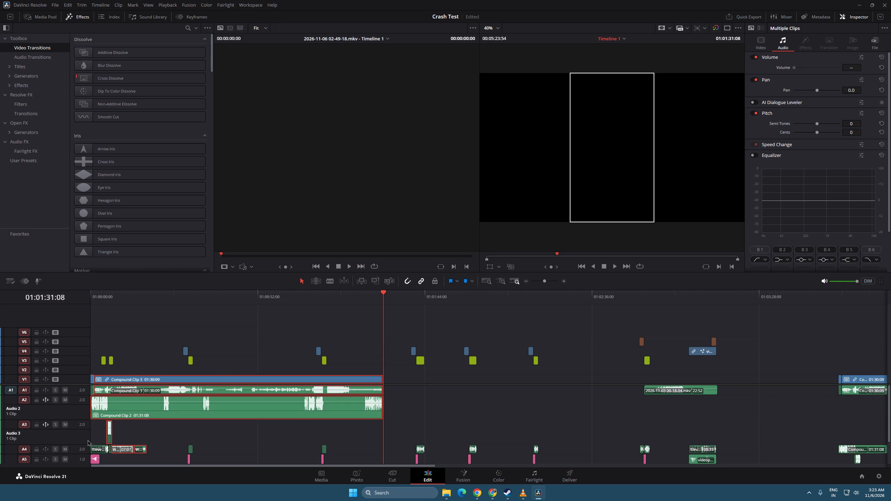
pyautogui.moveTo(97, 294); pyautogui.dragTo(62, 294)
pyautogui.press('space')
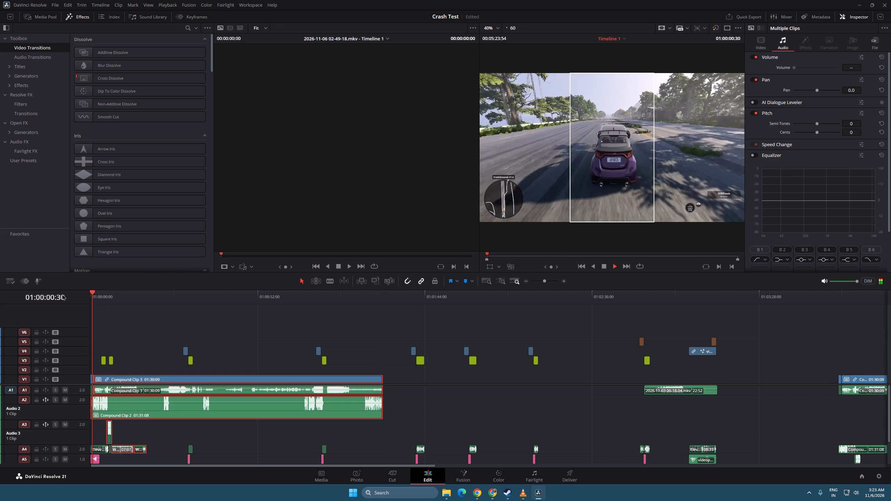
pyautogui.press('space')
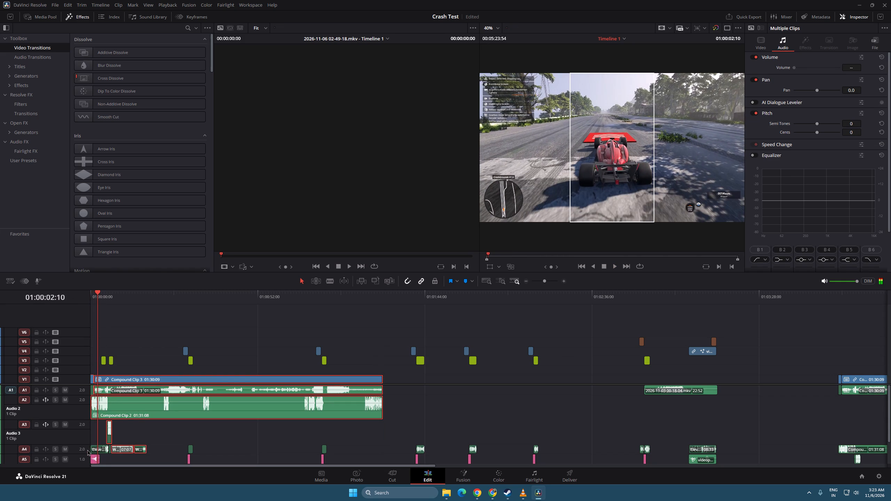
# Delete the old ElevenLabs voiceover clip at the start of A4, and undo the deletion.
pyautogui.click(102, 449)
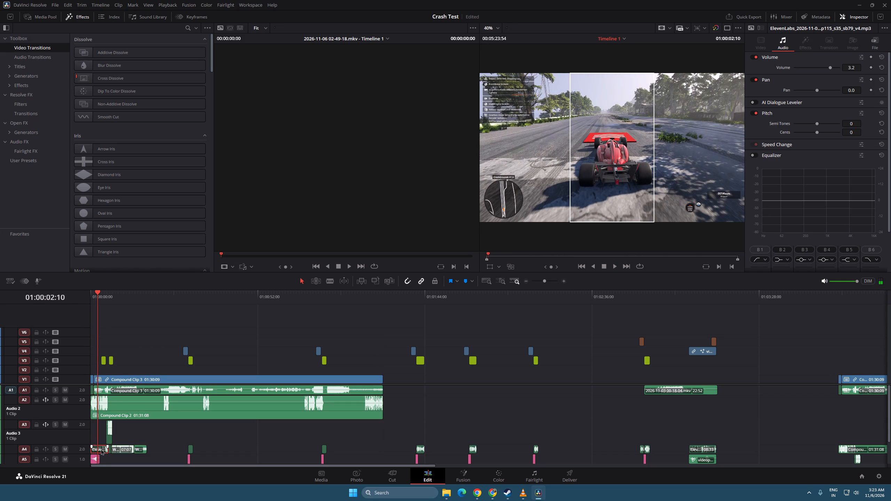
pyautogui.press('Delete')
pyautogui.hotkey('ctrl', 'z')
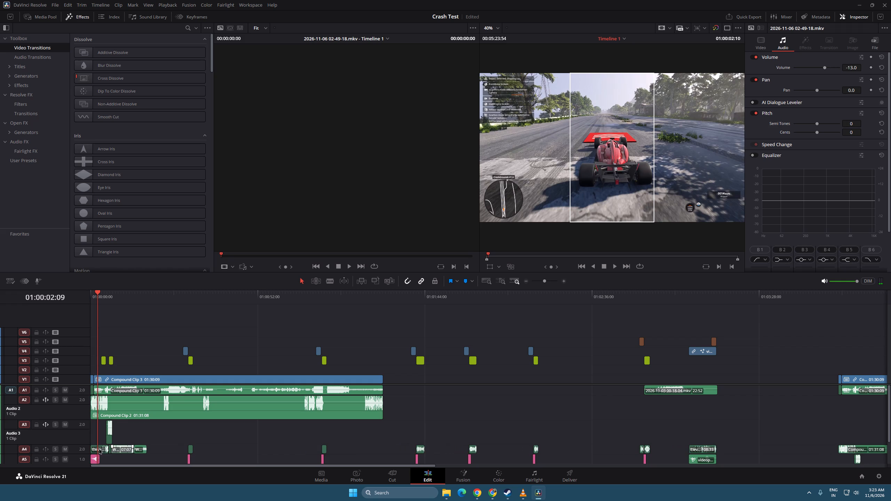
# Pull the old ElevenLabs voiceover clip from the start of A4 out to empty space on A2 and delete it.
pyautogui.moveTo(98, 450); pyautogui.dragTo(166, 446)
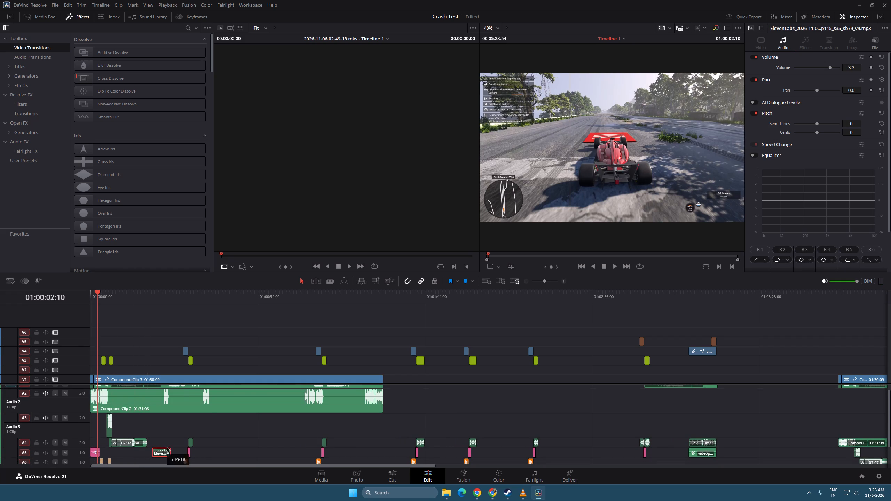
pyautogui.moveTo(166, 446); pyautogui.dragTo(442, 393)
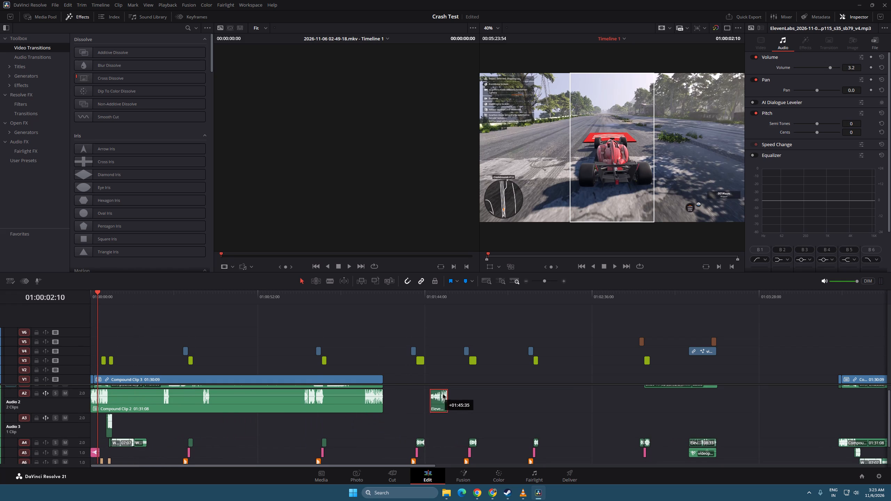
pyautogui.moveTo(442, 393); pyautogui.dragTo(445, 389)
pyautogui.press('Delete')
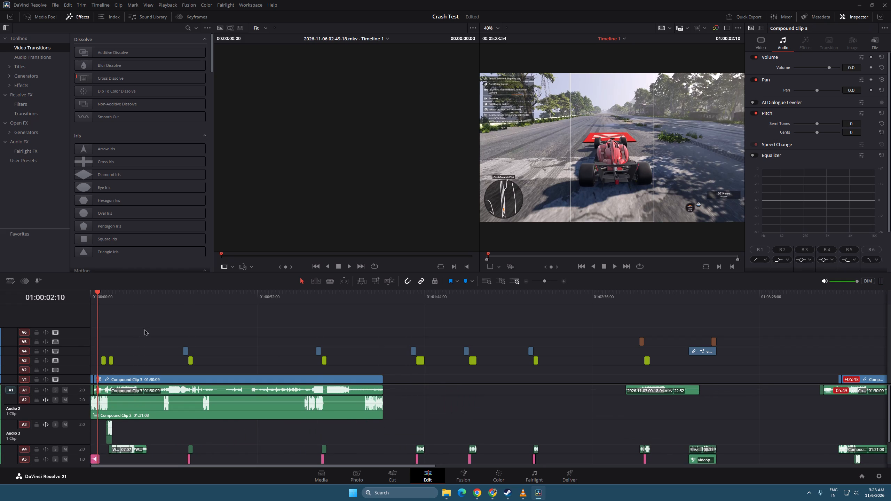
# Play the opening, and move the 600 MPH title on V3 earlier to start at about 2.7 seconds.
pyautogui.moveTo(99, 295); pyautogui.dragTo(68, 293)
pyautogui.press('space')
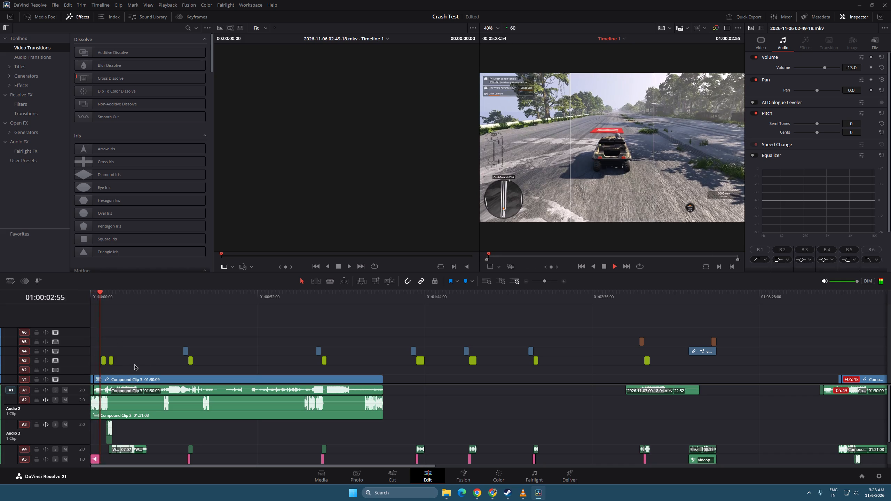
pyautogui.press('space')
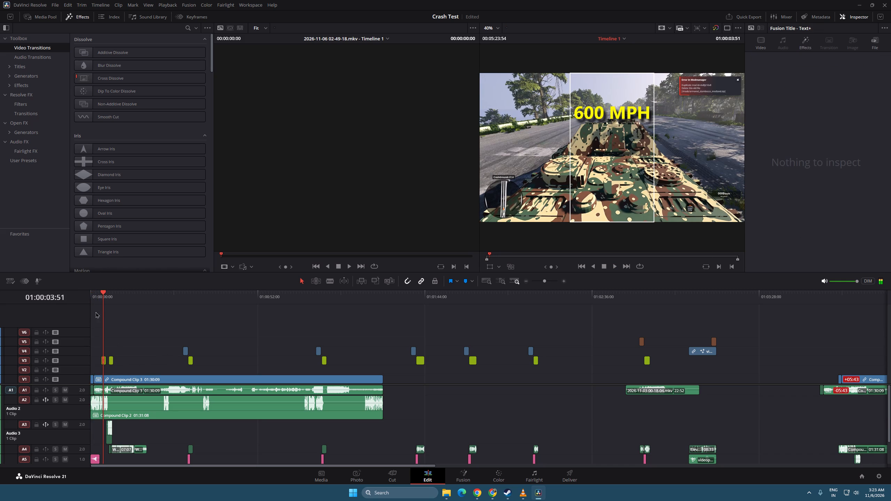
pyautogui.moveTo(98, 301); pyautogui.dragTo(97, 294)
pyautogui.press('space')
pyautogui.press('space')
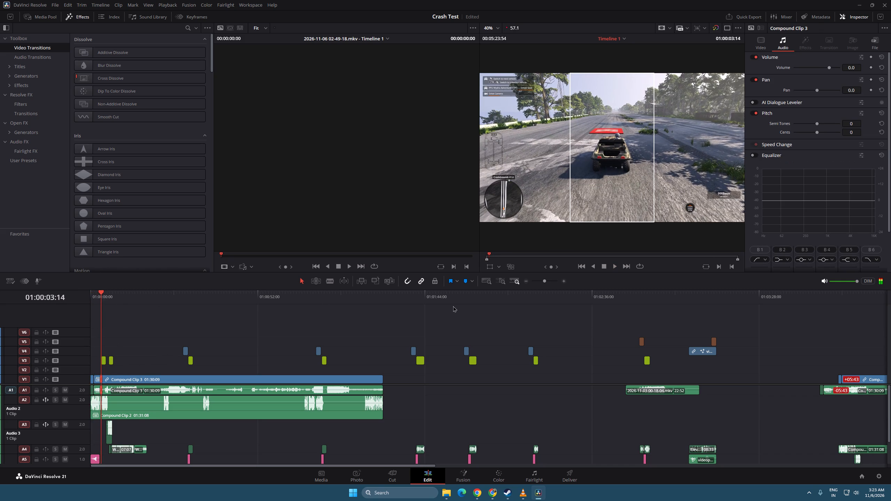
pyautogui.moveTo(544, 281); pyautogui.dragTo(550, 281)
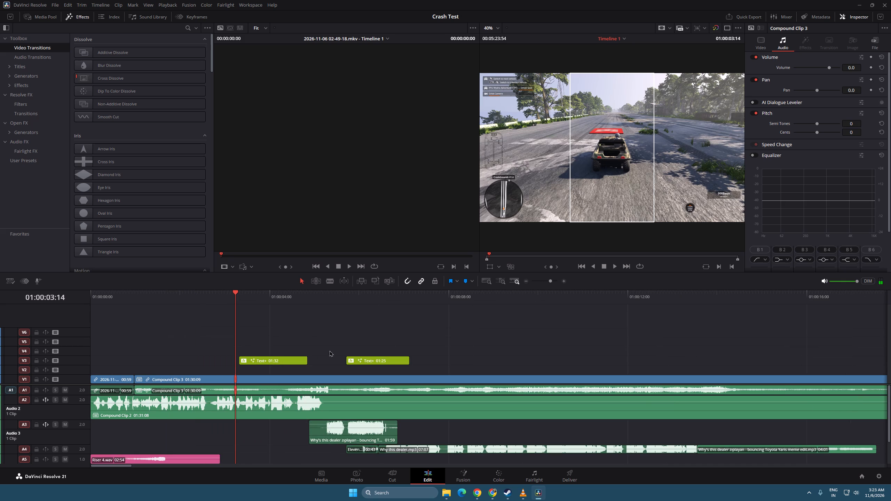
pyautogui.moveTo(261, 358); pyautogui.dragTo(234, 357)
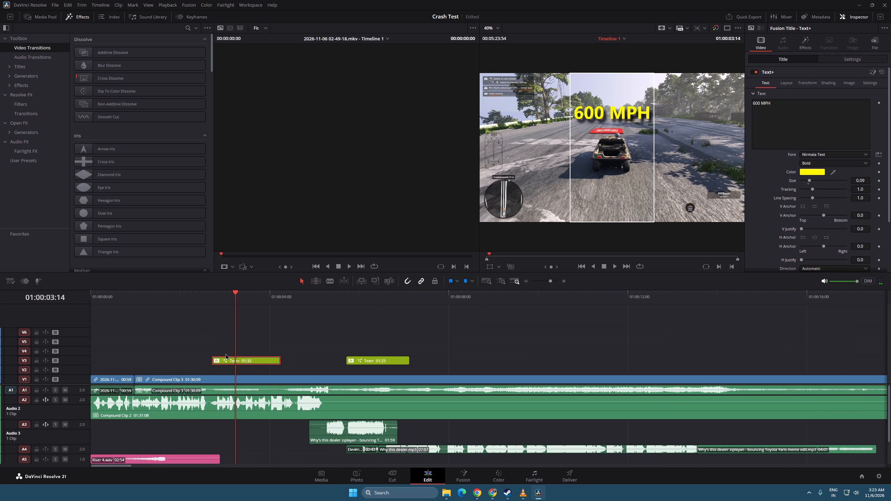
# Replace the 600 MPH title's text with 999KMPH.
pyautogui.moveTo(778, 105); pyautogui.dragTo(748, 106)
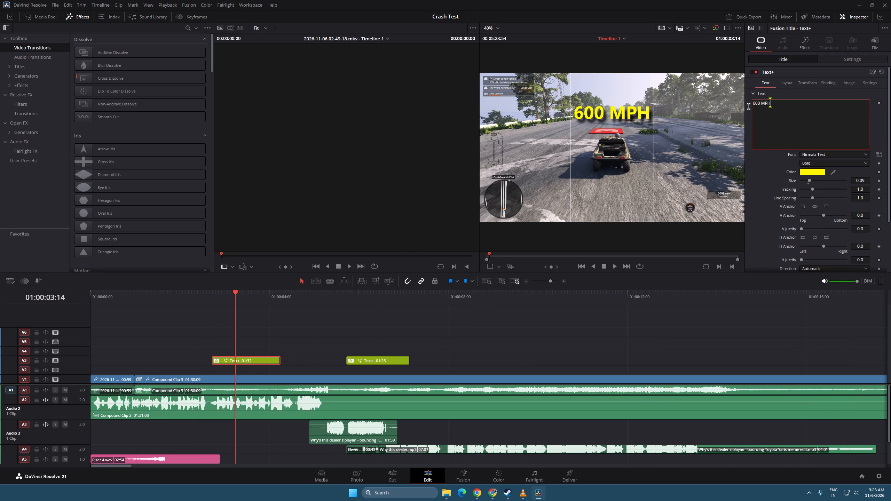
pyautogui.moveTo(748, 106); pyautogui.dragTo(744, 106)
pyautogui.moveTo(773, 104); pyautogui.dragTo(752, 103)
pyautogui.write('999')
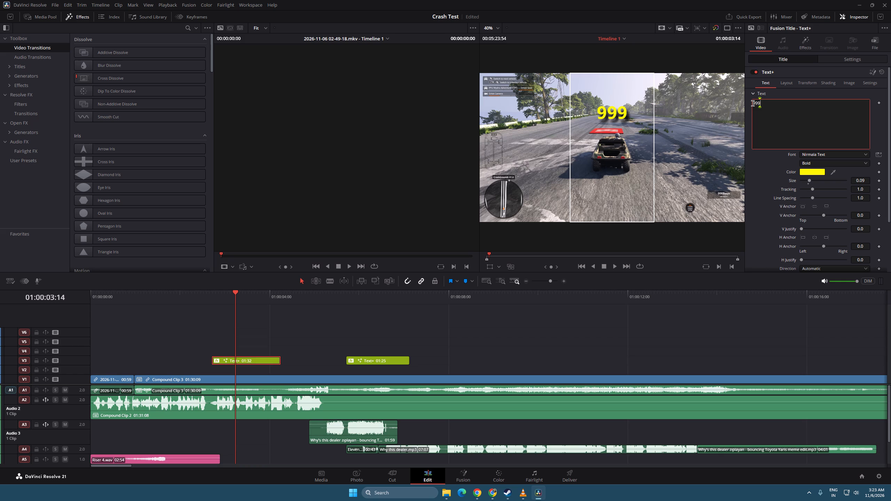
pyautogui.write('KMP')
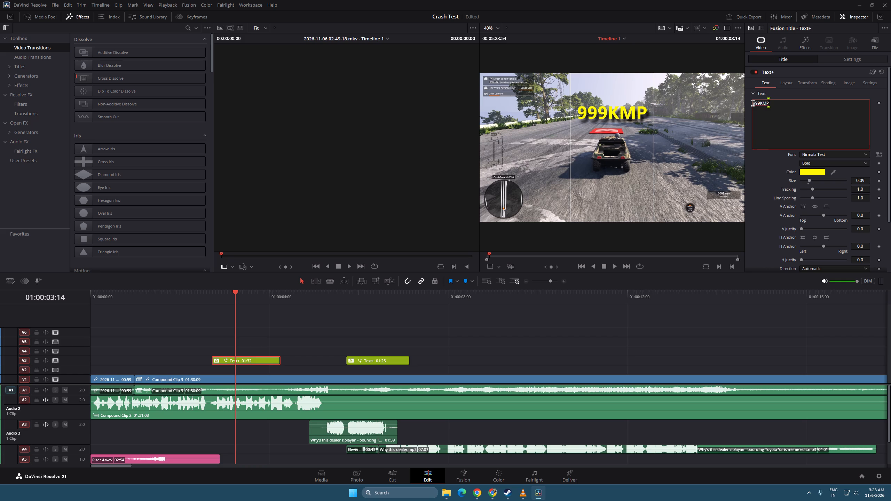
pyautogui.hotkey('shift', 'h')
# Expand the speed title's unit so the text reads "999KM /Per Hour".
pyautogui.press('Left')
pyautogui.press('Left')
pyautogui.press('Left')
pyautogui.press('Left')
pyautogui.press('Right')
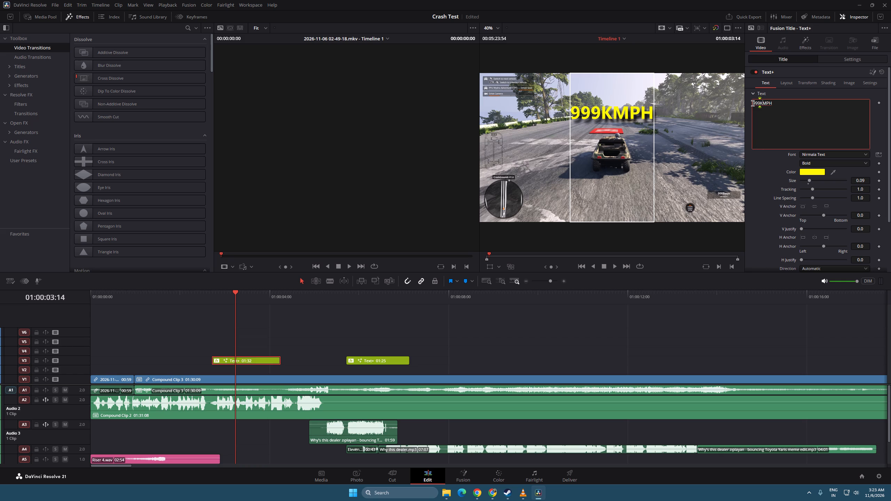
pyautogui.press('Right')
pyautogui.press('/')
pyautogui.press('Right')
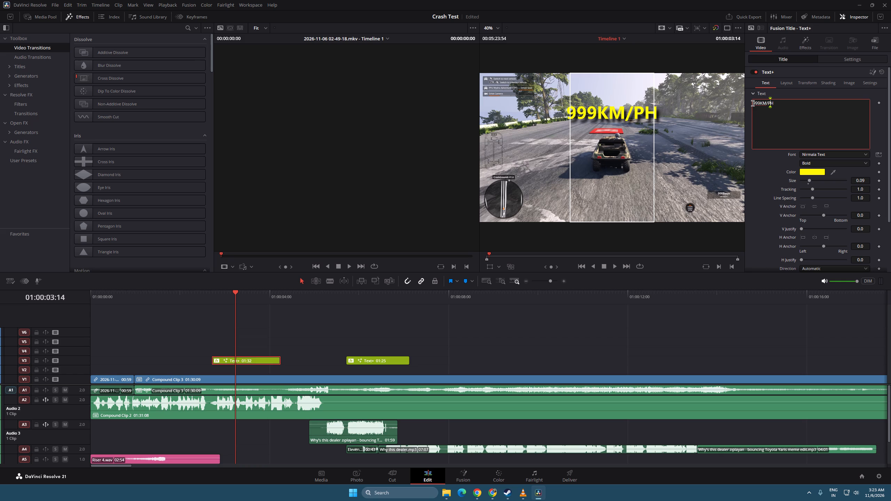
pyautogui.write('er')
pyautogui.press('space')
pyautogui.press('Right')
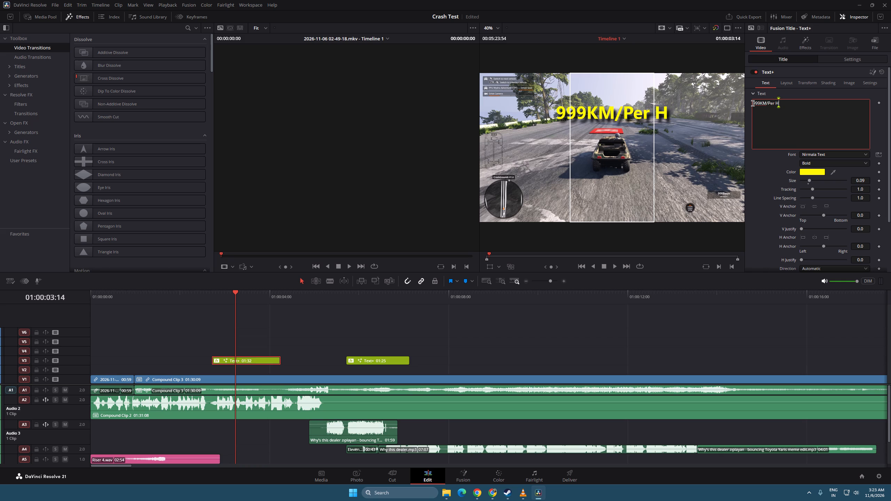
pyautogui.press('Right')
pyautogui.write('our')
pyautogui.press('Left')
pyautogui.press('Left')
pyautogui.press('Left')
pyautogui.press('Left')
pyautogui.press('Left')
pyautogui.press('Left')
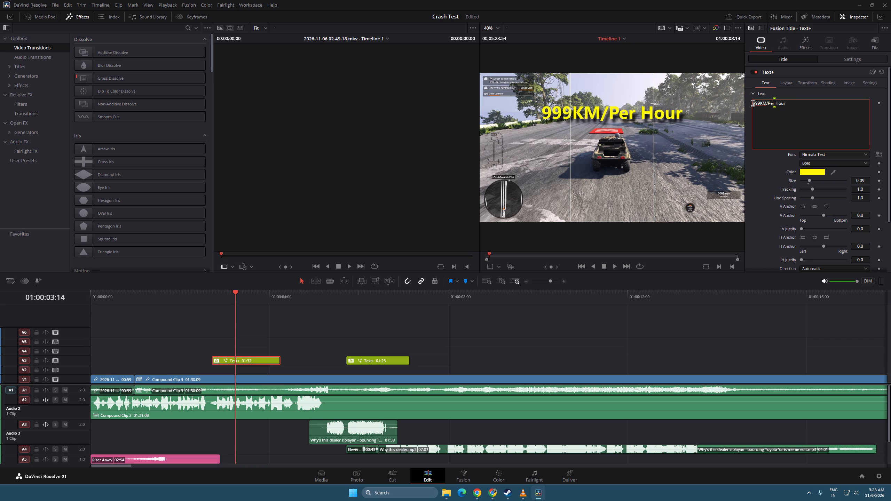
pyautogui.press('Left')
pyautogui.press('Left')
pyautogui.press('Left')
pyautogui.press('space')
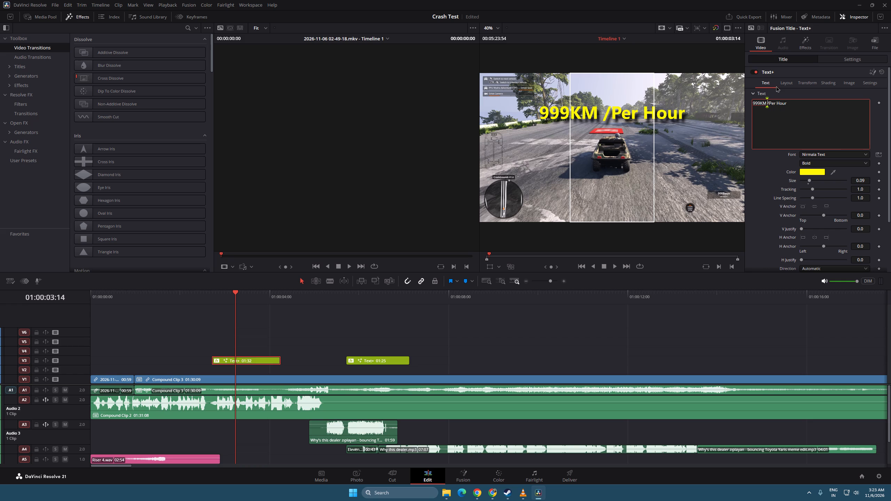
# Shorten the speed title's text to 999KMPH.
pyautogui.moveTo(792, 103); pyautogui.dragTo(772, 105)
pyautogui.moveTo(772, 105); pyautogui.dragTo(768, 104)
pyautogui.press('BackSpace')
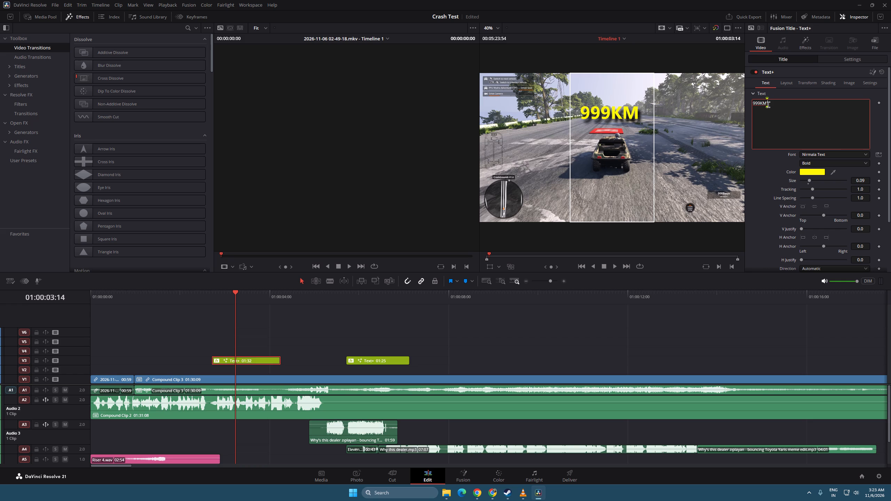
pyautogui.press('BackSpace')
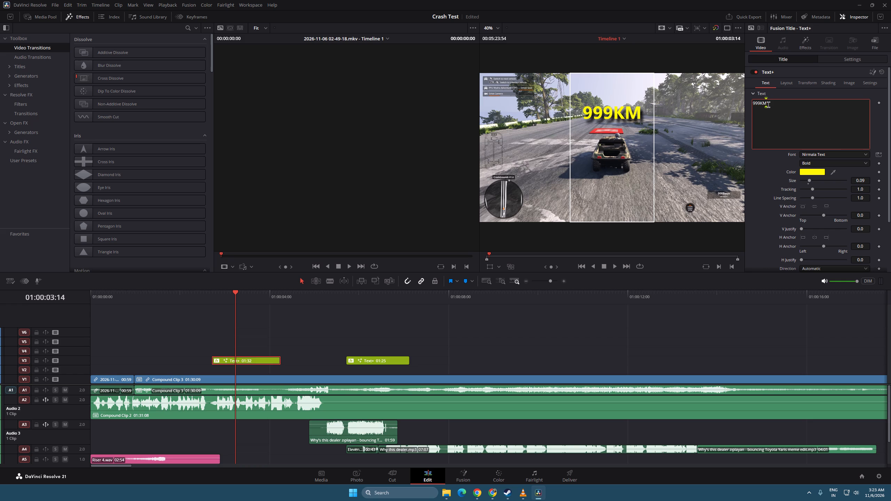
pyautogui.write('PM')
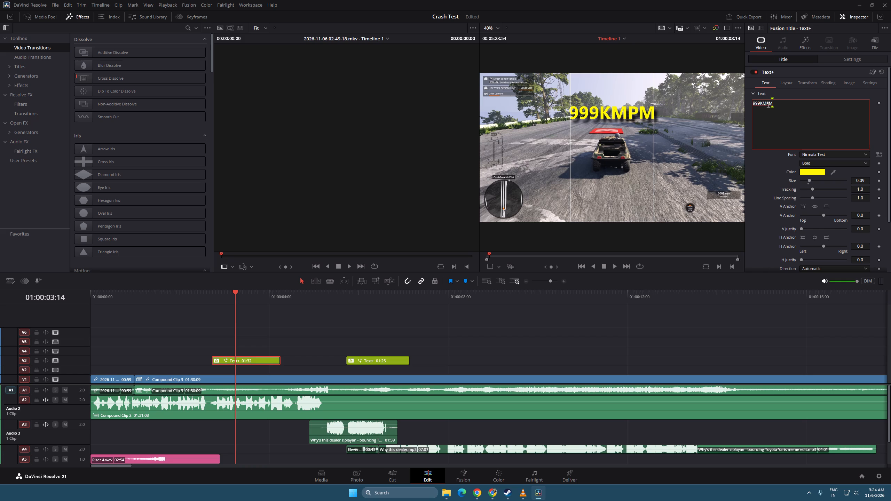
pyautogui.press('BackSpace')
pyautogui.press('g')
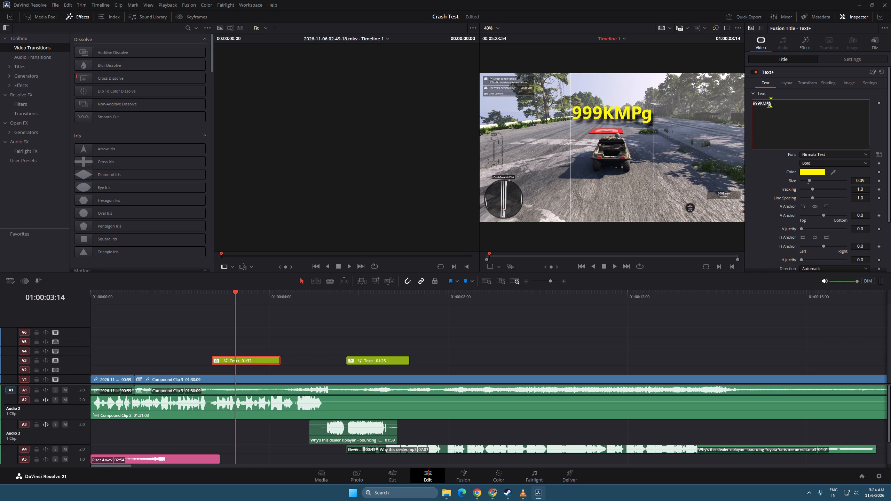
pyautogui.press('BackSpace')
pyautogui.press('f')
pyautogui.press('BackSpace')
pyautogui.press('BackSpace')
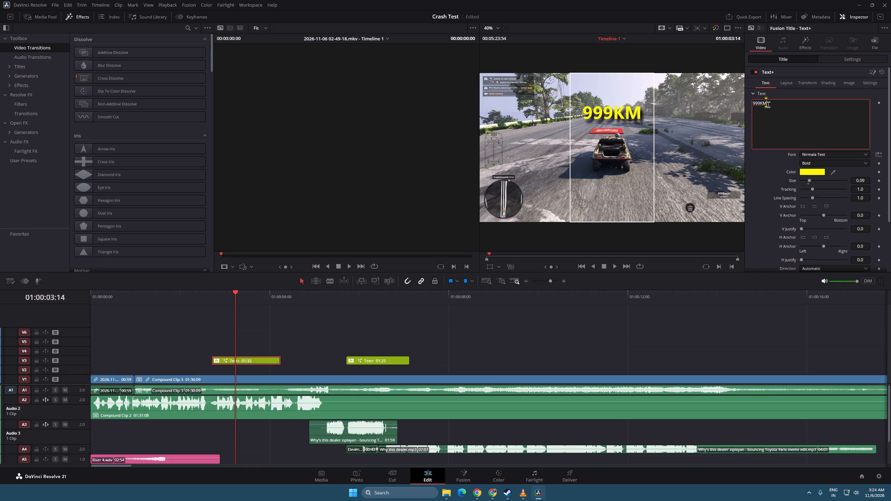
pyautogui.write('PH')
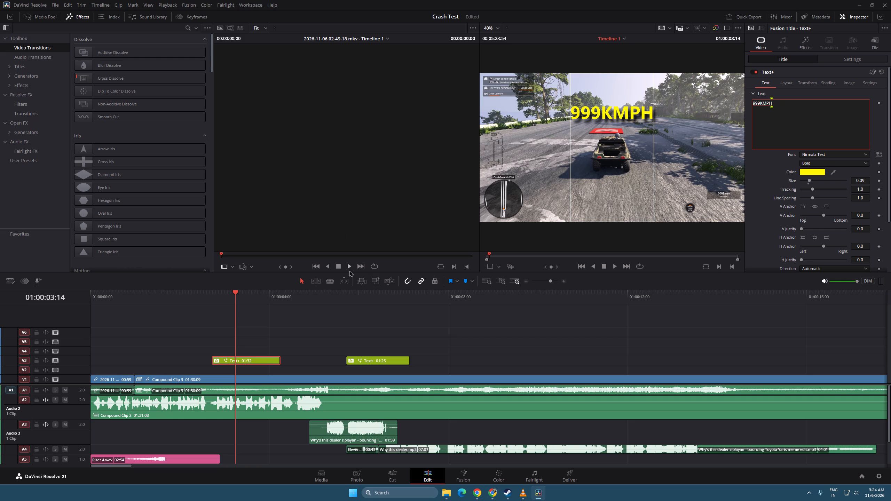
pyautogui.press('space')
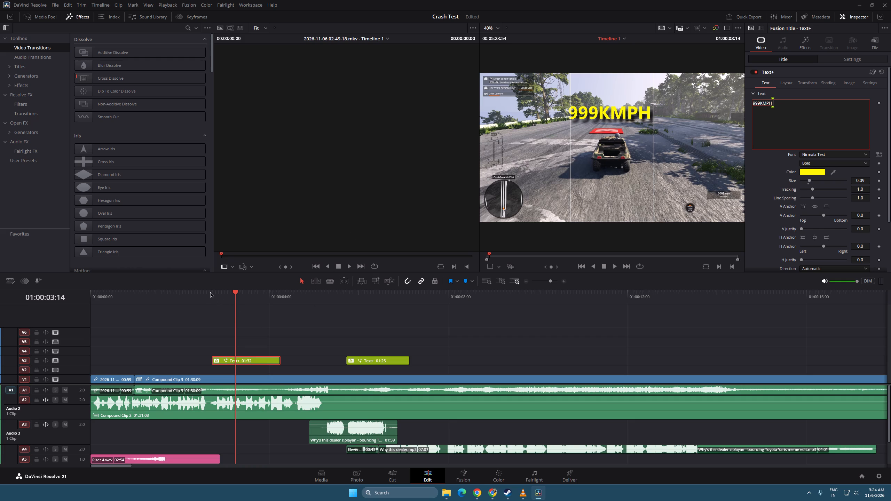
# Reduce A2's track height and move the first pop-39222.mp3 clip on A6 earlier to start at about 2.5 seconds.
pyautogui.scroll(-2, 237, 309)
pyautogui.moveTo(78, 418); pyautogui.dragTo(76, 404)
pyautogui.moveTo(247, 456); pyautogui.dragTo(235, 455)
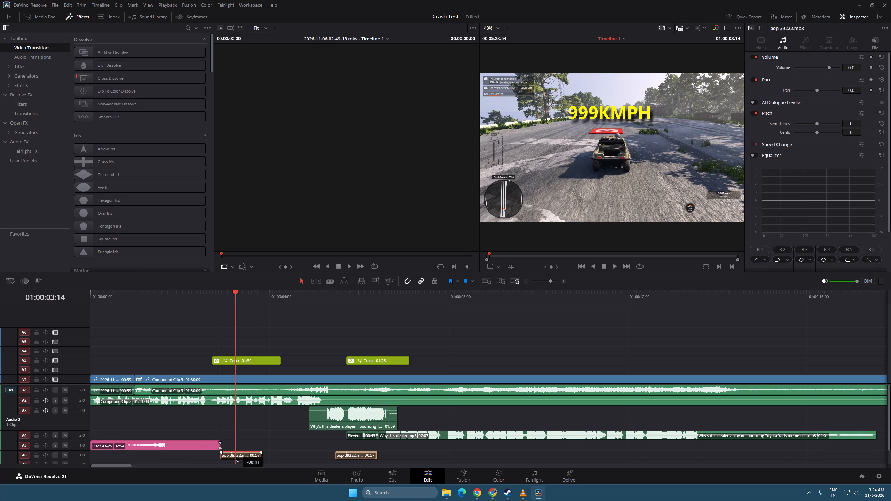
pyautogui.moveTo(235, 455); pyautogui.dragTo(220, 455)
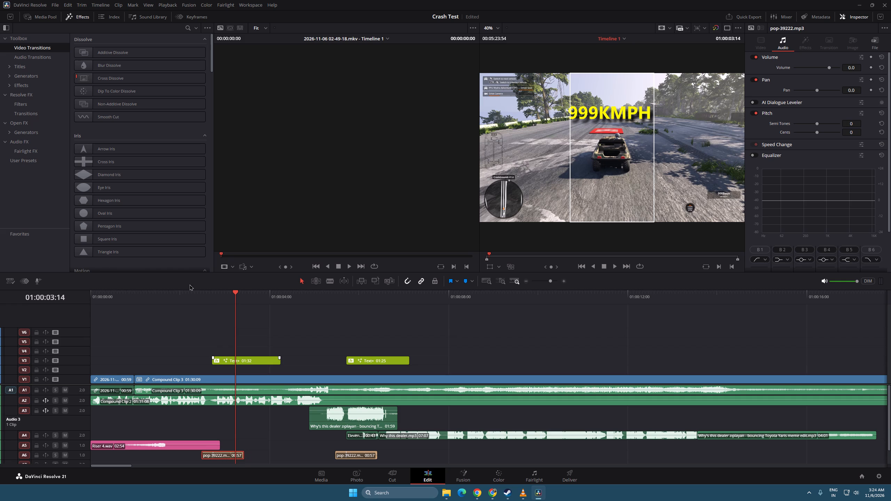
# Play the opening titles, and shift the BUGATTI CHIRON title and its pop sound on A6 about 0.4 seconds earlier.
pyautogui.click(199, 294)
pyautogui.press('space')
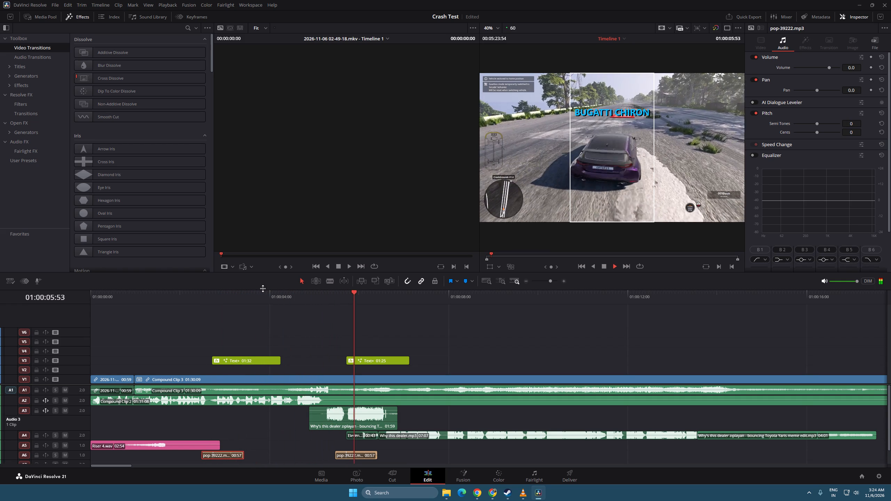
pyautogui.press('space')
pyautogui.moveTo(357, 358); pyautogui.dragTo(357, 358)
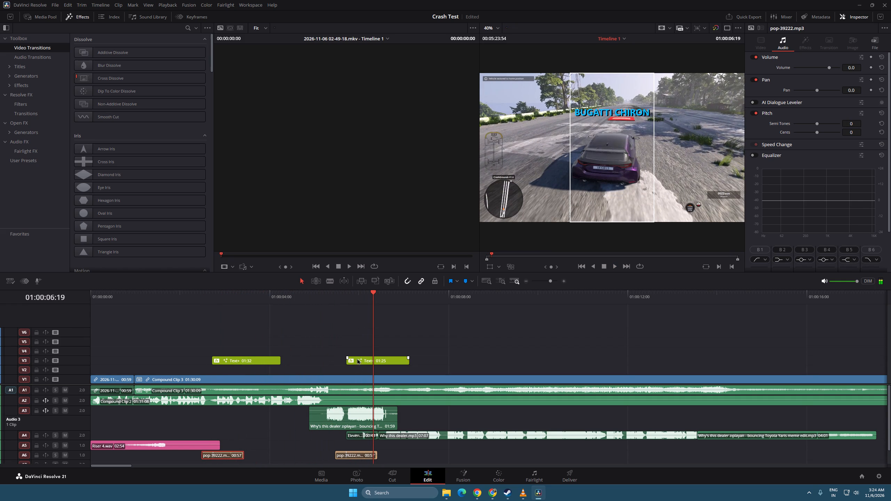
pyautogui.moveTo(357, 358); pyautogui.dragTo(338, 361)
pyautogui.moveTo(351, 455); pyautogui.dragTo(349, 455)
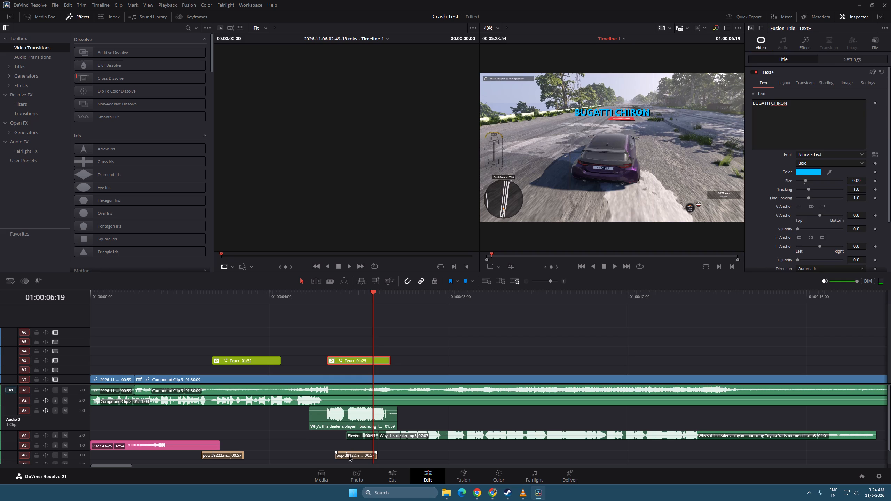
pyautogui.moveTo(349, 455); pyautogui.dragTo(331, 453)
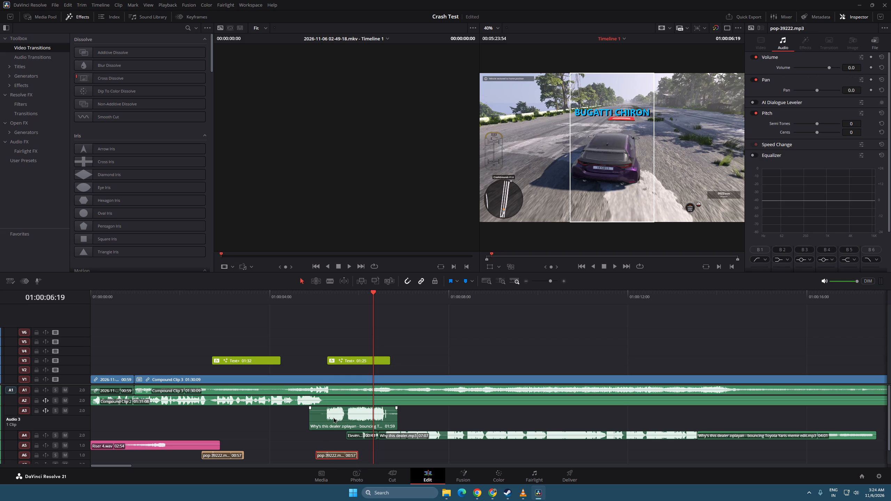
# Replace the BUGATTI CHIRON title's text with TOYOTA and YARIS on two lines.
pyautogui.click(333, 417)
pyautogui.click(335, 359)
pyautogui.moveTo(802, 107); pyautogui.dragTo(726, 101)
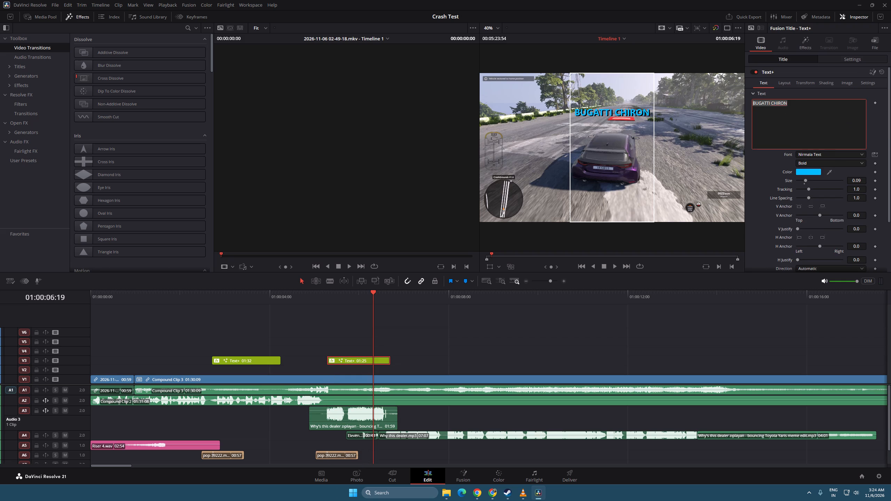
pyautogui.moveTo(726, 101); pyautogui.dragTo(717, 101)
pyautogui.write('TOYOTA')
pyautogui.hotkey('shift', 'Return')
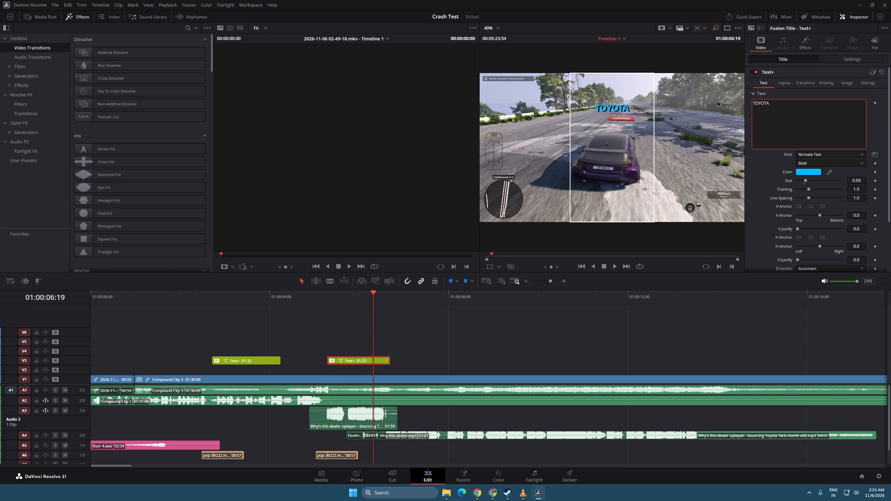
pyautogui.write('YARIS')
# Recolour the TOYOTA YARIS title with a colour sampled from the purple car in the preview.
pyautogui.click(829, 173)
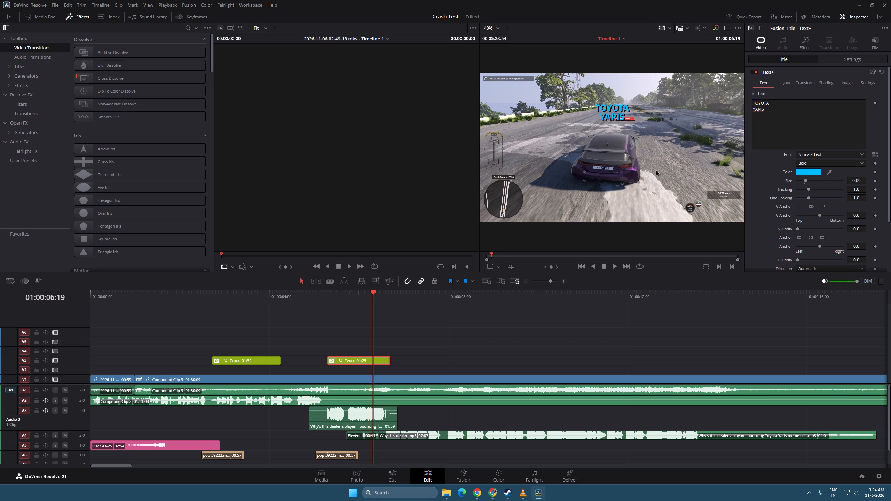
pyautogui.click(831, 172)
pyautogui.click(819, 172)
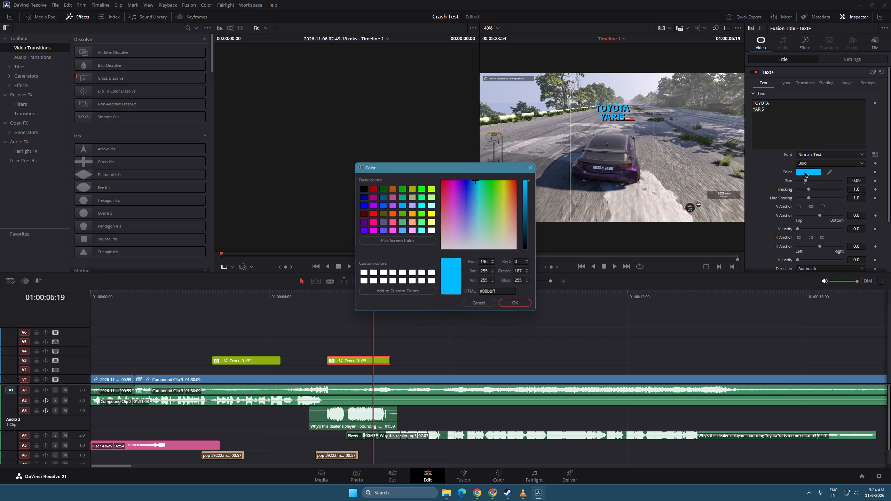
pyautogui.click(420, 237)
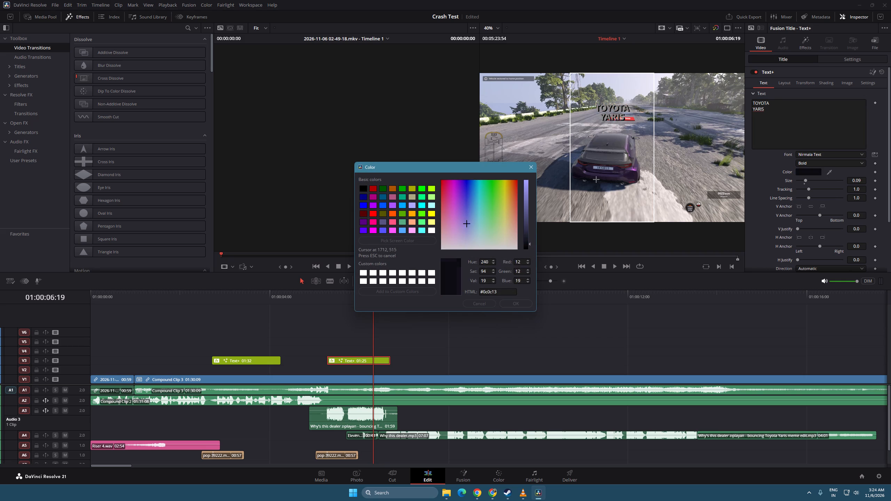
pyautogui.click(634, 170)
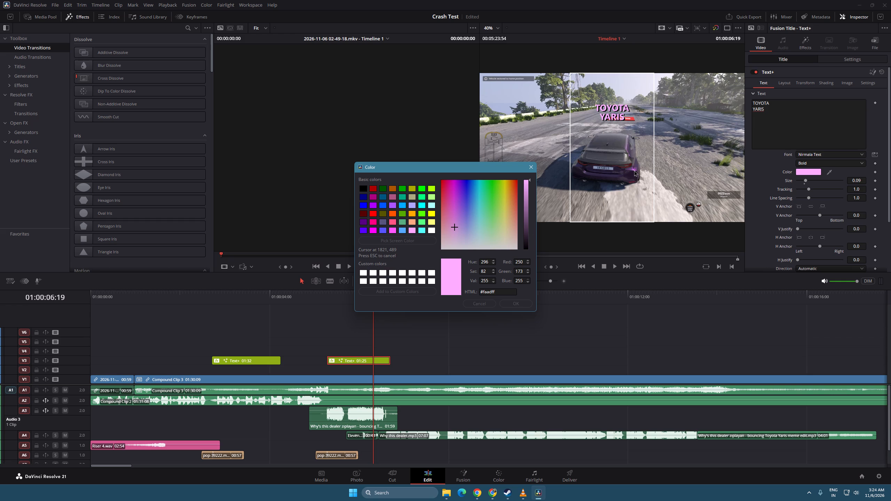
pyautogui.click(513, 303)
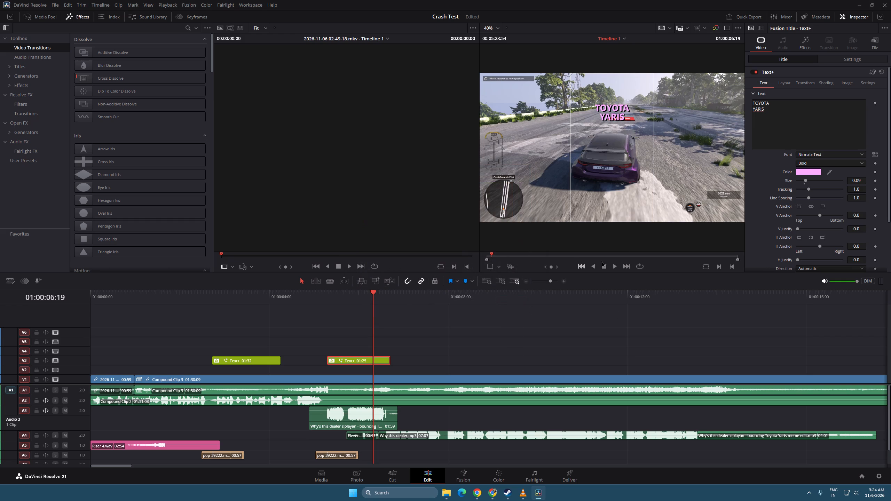
# Set the TOYOTA YARIS title's colour to bright yellow, #fff700.
pyautogui.click(813, 169)
pyautogui.moveTo(471, 203); pyautogui.dragTo(509, 177)
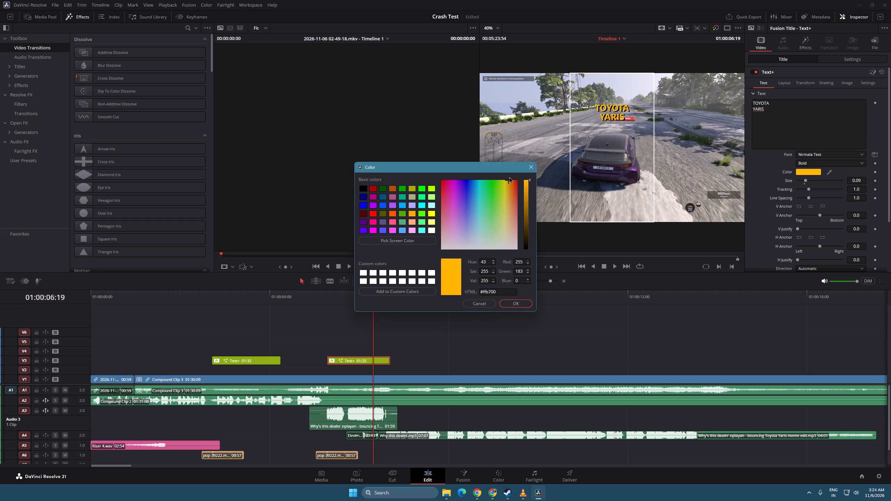
pyautogui.moveTo(509, 177); pyautogui.dragTo(505, 171)
pyautogui.click(867, 85)
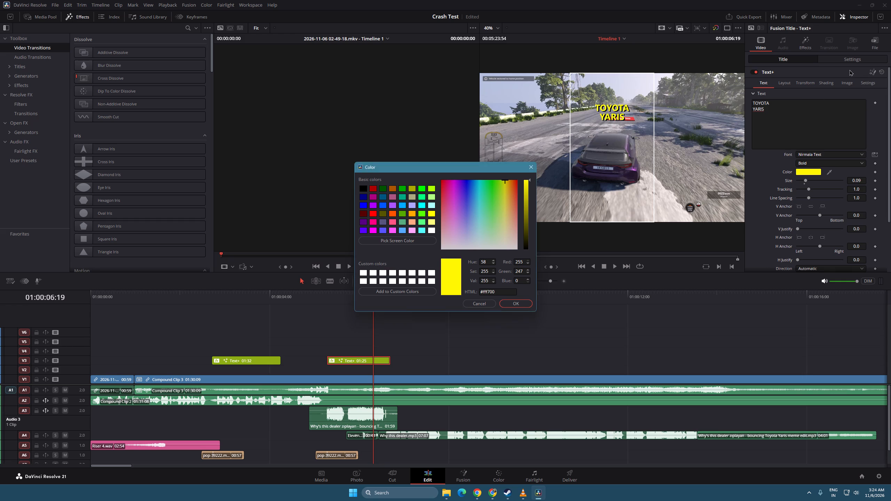
pyautogui.click(518, 300)
# Enlarge the TOYOTA YARIS title to a zoom of 0.750.
pyautogui.click(848, 57)
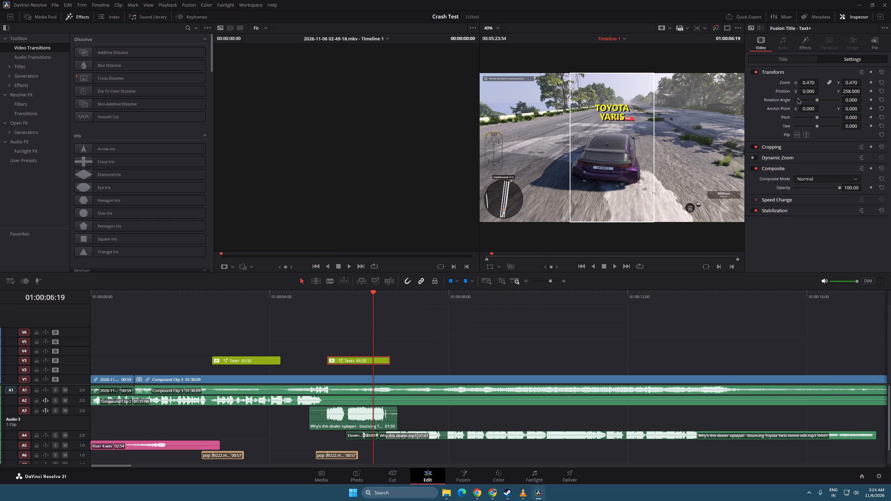
pyautogui.moveTo(810, 83); pyautogui.dragTo(820, 83)
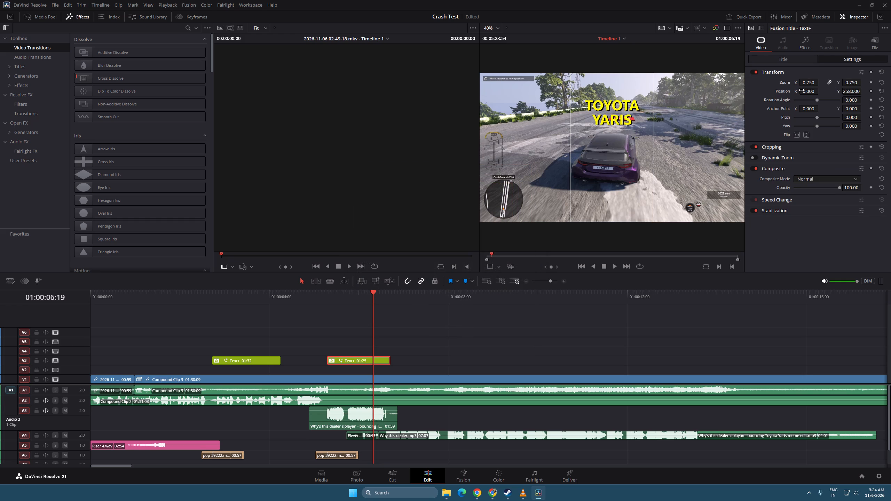
# Play through the first crash, and move the first pngwing.com.png cross with its linked wrong sound earlier to start at about 21.2 seconds.
pyautogui.press('space')
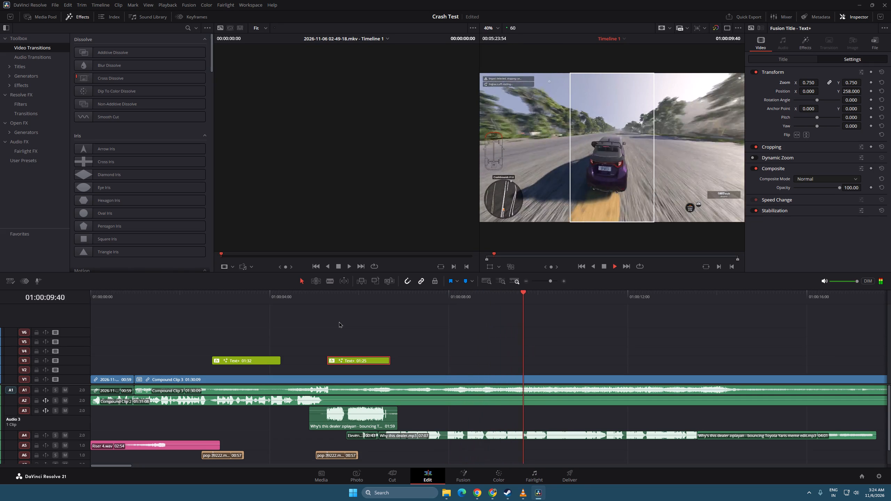
pyautogui.click(547, 279)
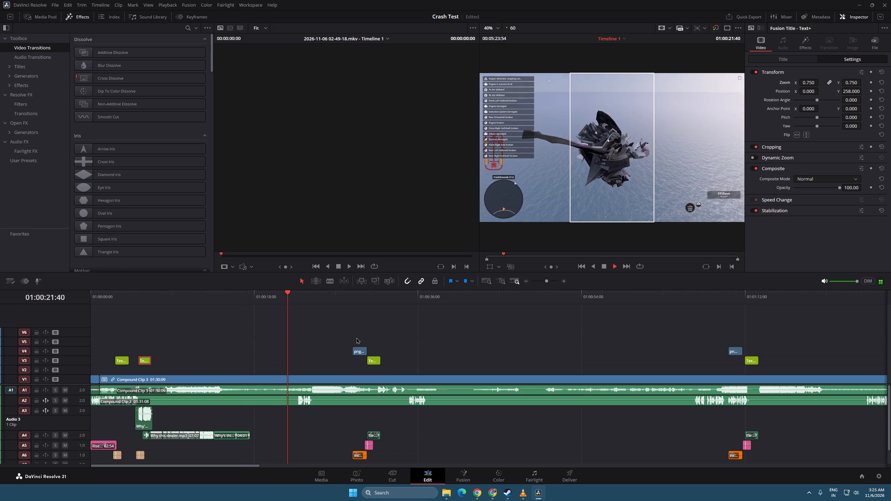
pyautogui.press('space')
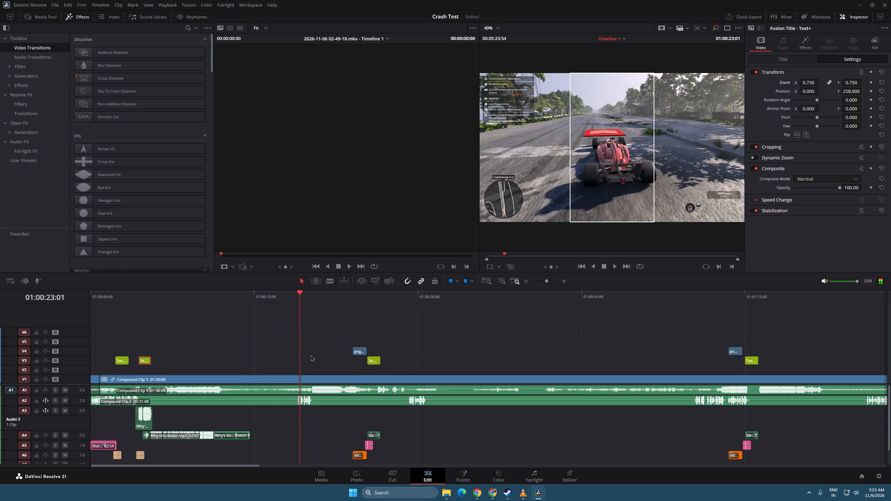
pyautogui.moveTo(299, 293); pyautogui.dragTo(273, 295)
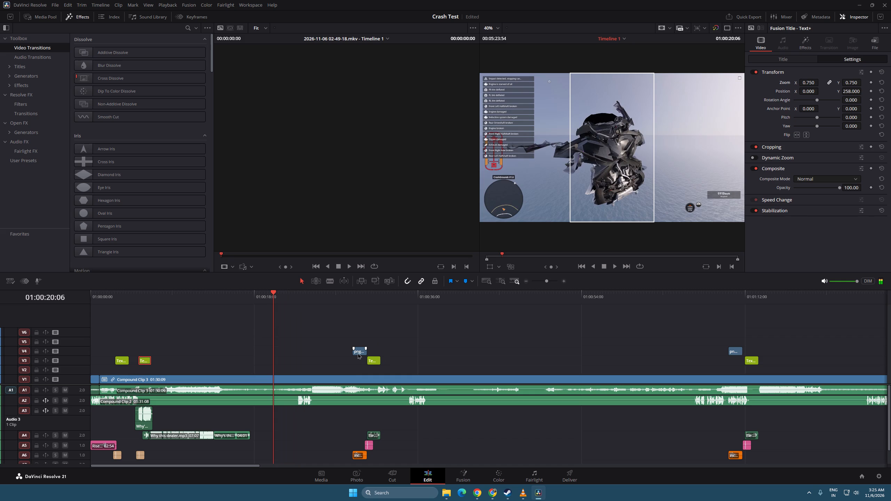
pyautogui.press('space')
pyautogui.moveTo(357, 353); pyautogui.dragTo(283, 359)
pyautogui.press('space')
pyautogui.press('space')
pyautogui.press('space')
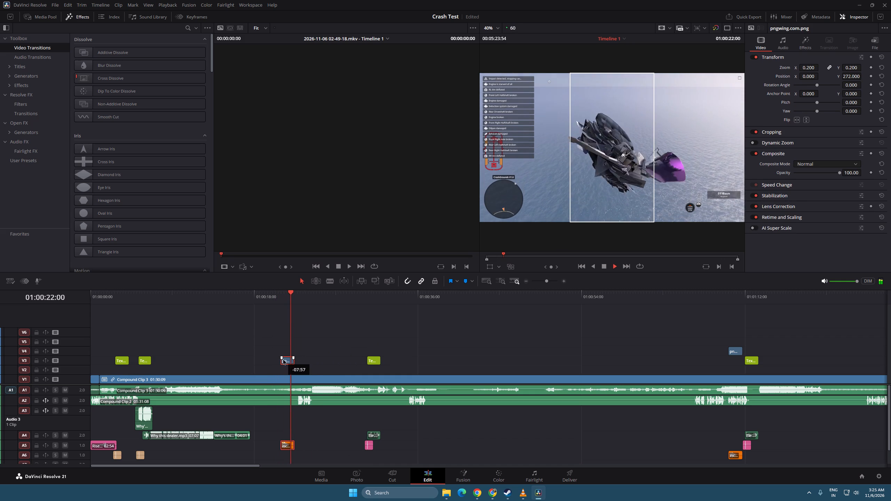
pyautogui.moveTo(283, 359); pyautogui.dragTo(289, 361)
pyautogui.press('space')
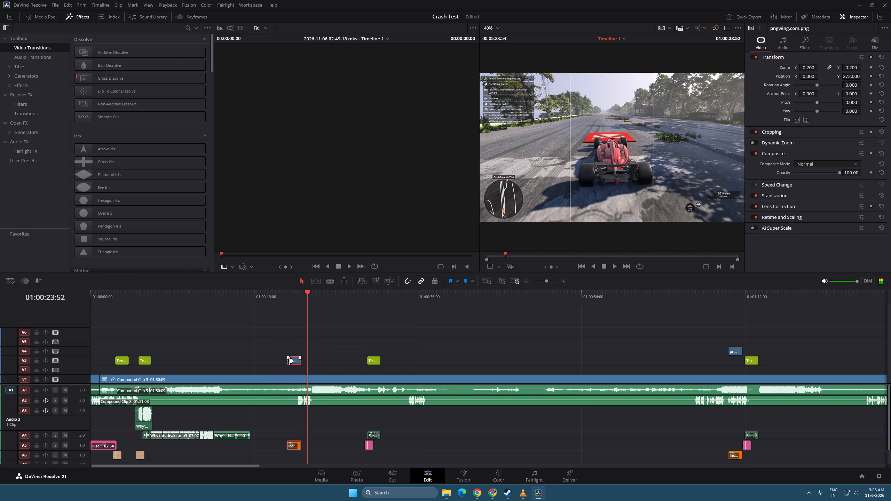
pyautogui.moveTo(290, 361); pyautogui.dragTo(285, 360)
pyautogui.click(276, 296)
pyautogui.press('space')
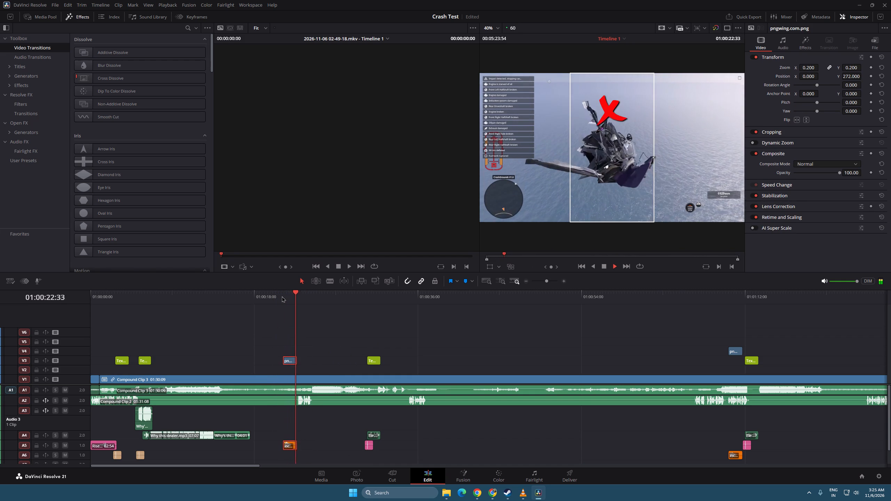
pyautogui.press('space')
# Move the BUGATTI VEYRON title on V3 earlier so it directly follows the cross image, at about 22.7 seconds.
pyautogui.moveTo(374, 361); pyautogui.dragTo(324, 361)
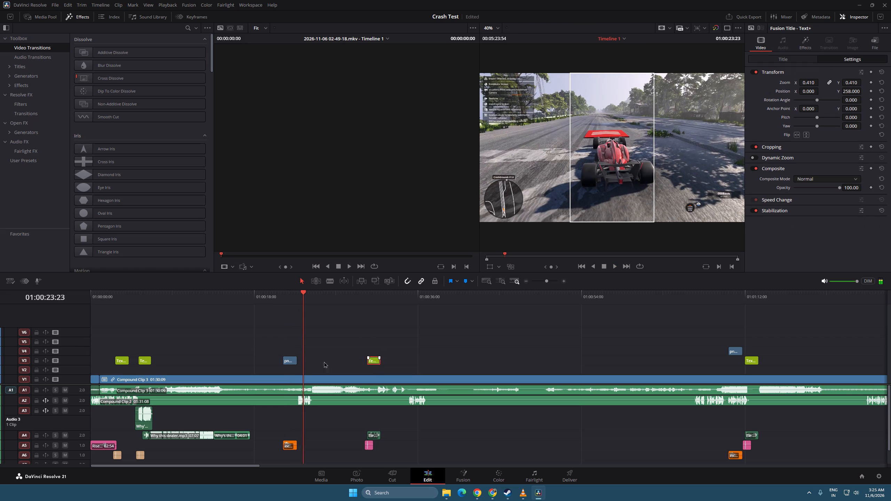
pyautogui.moveTo(324, 361); pyautogui.dragTo(303, 363)
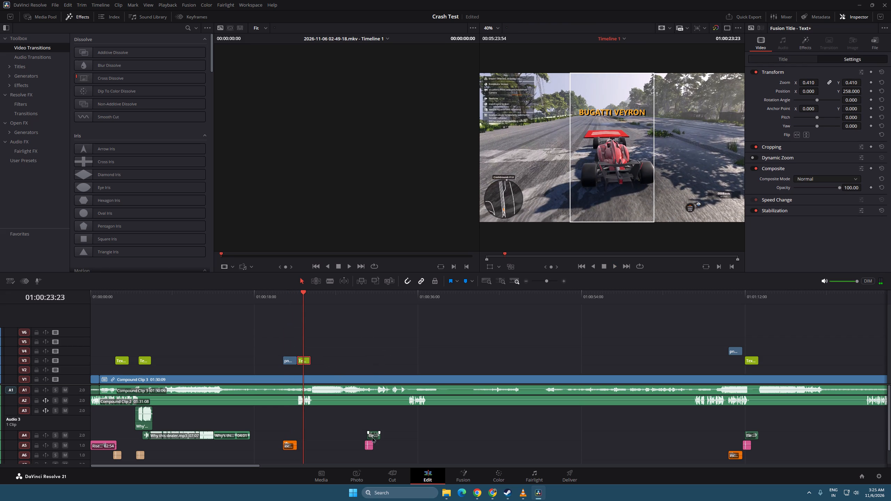
# Move the BUGATTI VEYRON title's pop-39222.mp3 sound to A4, starting at about 22.5 seconds, slightly before the title.
pyautogui.moveTo(367, 448); pyautogui.dragTo(301, 439)
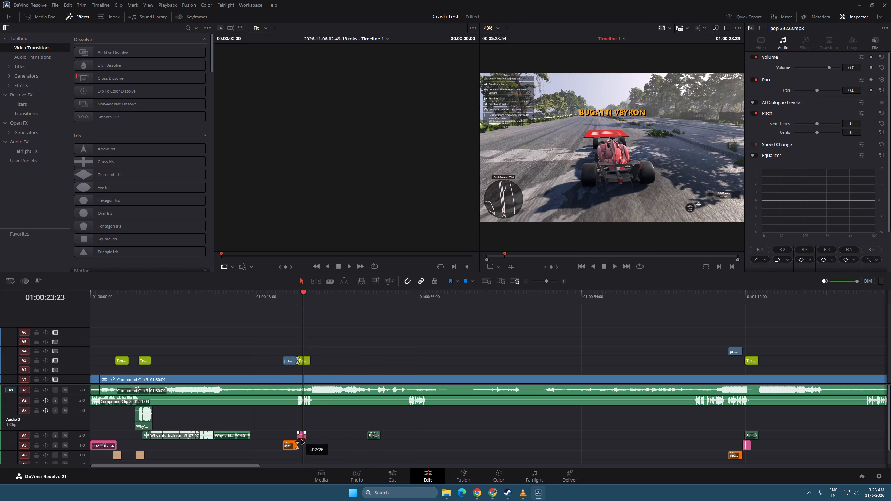
pyautogui.moveTo(301, 439); pyautogui.dragTo(299, 438)
pyautogui.moveTo(548, 281); pyautogui.dragTo(550, 281)
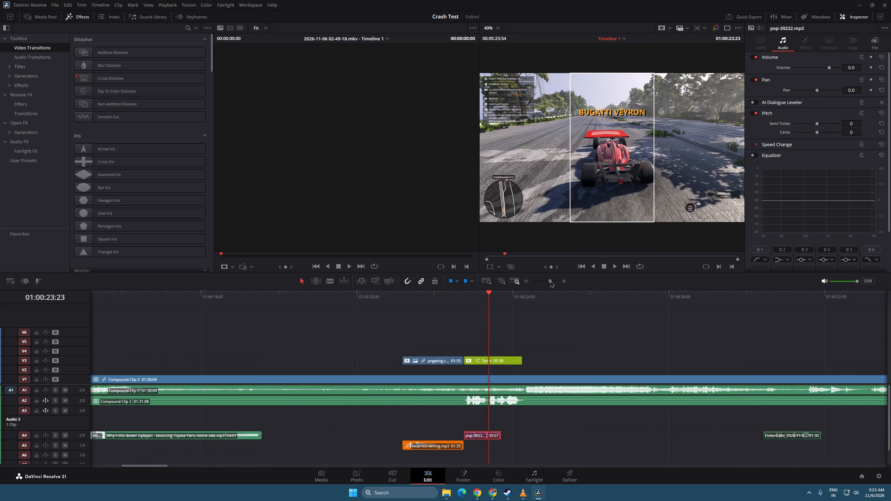
pyautogui.moveTo(550, 281); pyautogui.dragTo(552, 283)
pyautogui.moveTo(464, 435); pyautogui.dragTo(457, 435)
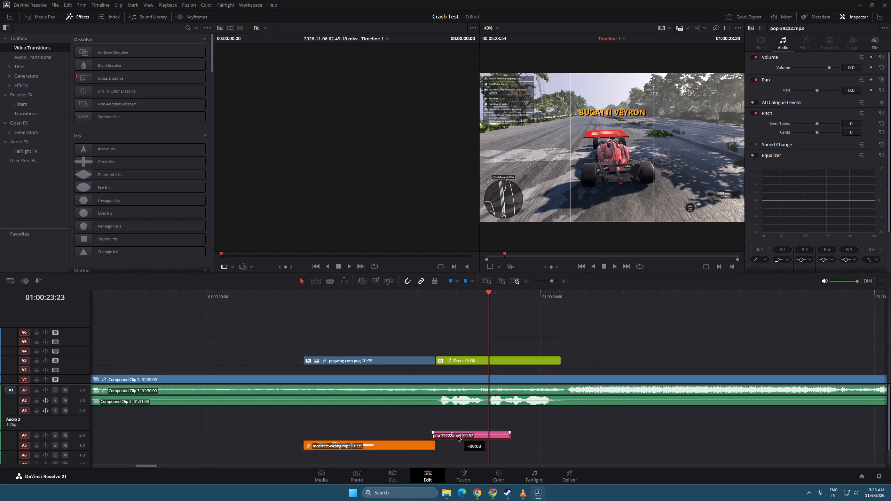
pyautogui.moveTo(457, 435); pyautogui.dragTo(443, 434)
# Preview the BUGATTI VEYRON title and replace its text with FERRARI F1.
pyautogui.click(452, 362)
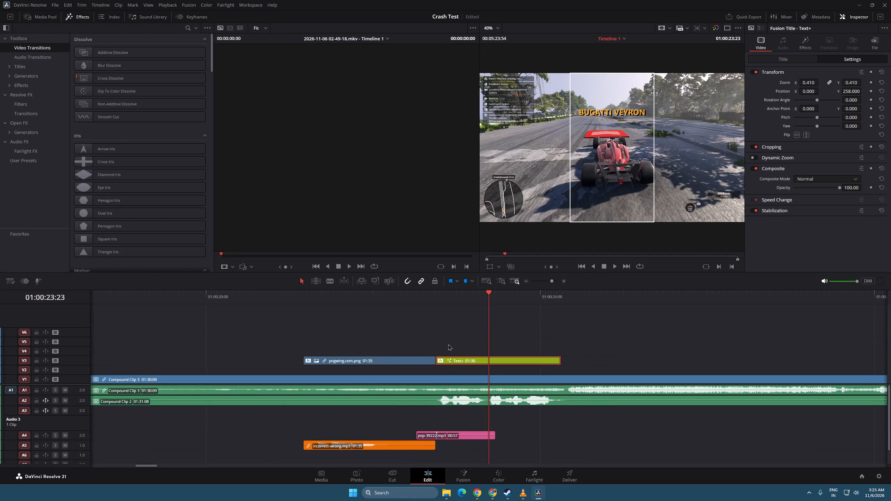
pyautogui.click(437, 293)
pyautogui.press('space')
pyautogui.press('space')
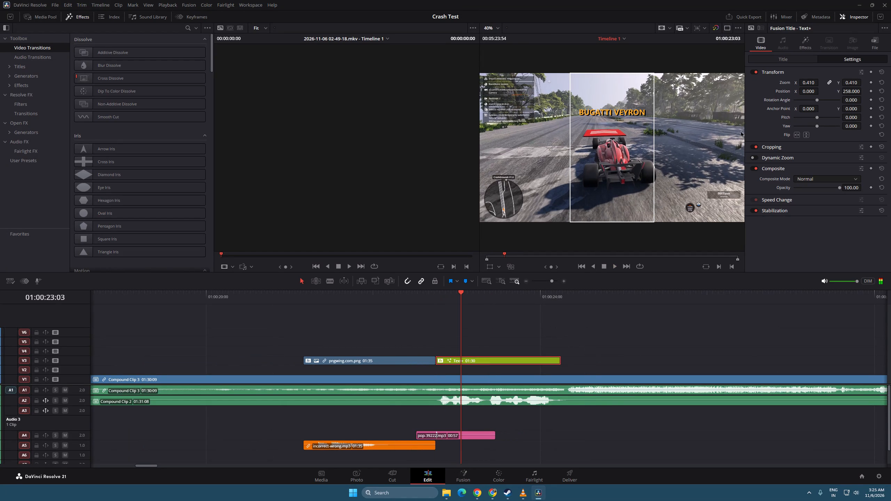
pyautogui.click(778, 57)
pyautogui.moveTo(794, 105); pyautogui.dragTo(750, 103)
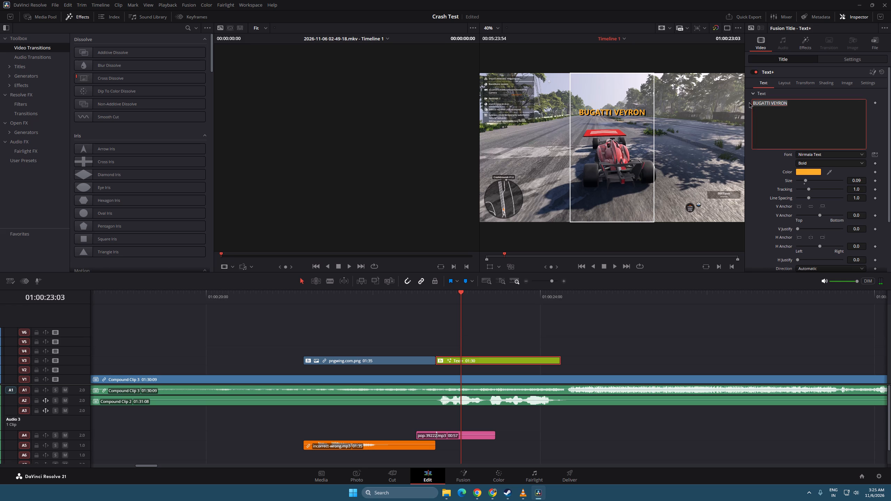
pyautogui.write('FERRARI f')
pyautogui.press('BackSpace')
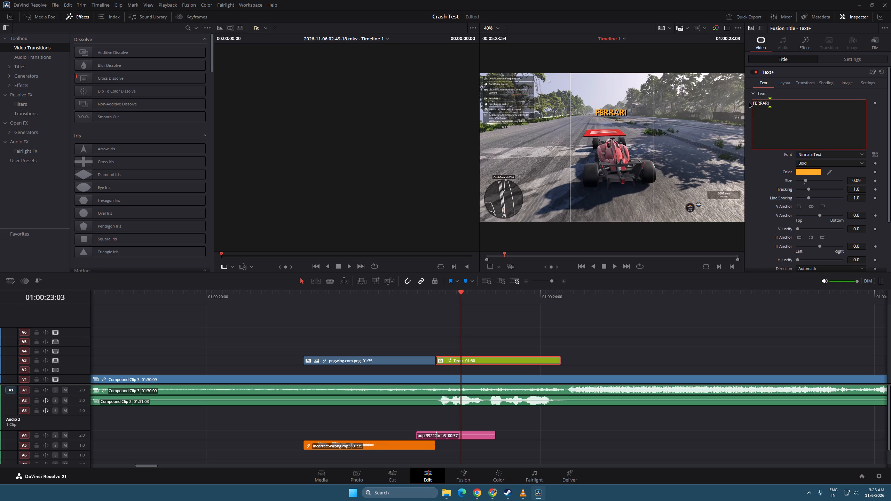
pyautogui.write('F1')
# Change the FERRARI F1 title's colour to bright red.
pyautogui.hotkey('ctrl', 'a')
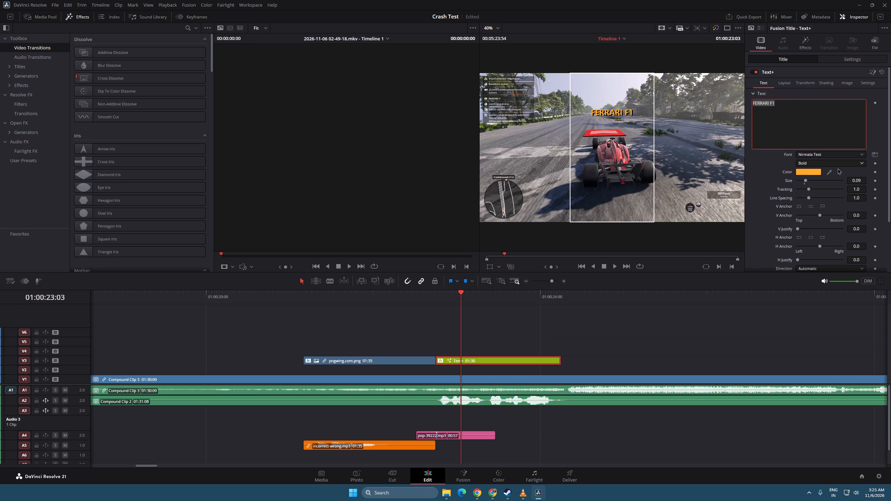
pyautogui.click(813, 173)
pyautogui.moveTo(497, 199); pyautogui.dragTo(376, 165)
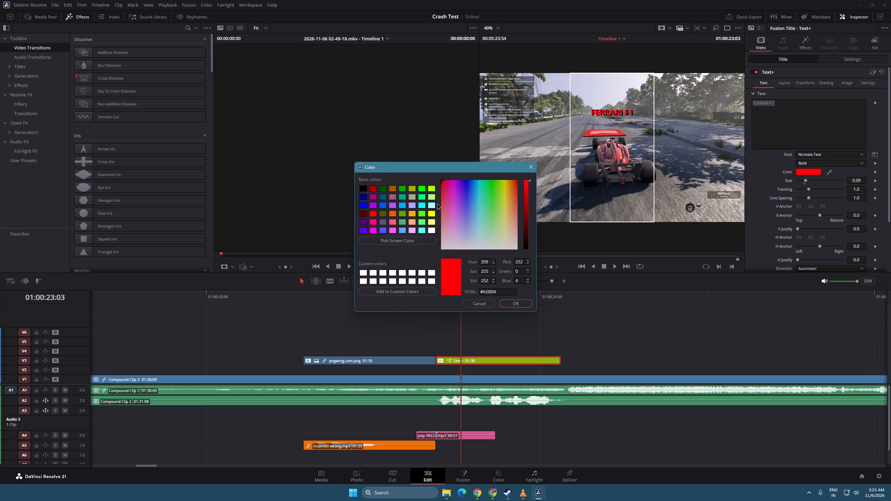
pyautogui.click(517, 301)
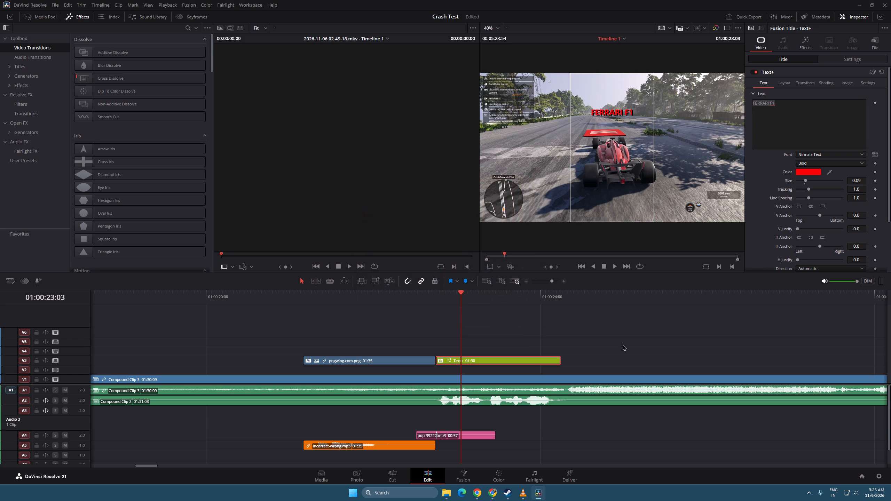
# Enlarge the FERRARI F1 title to a zoom of 0.610.
pyautogui.click(860, 63)
pyautogui.moveTo(815, 83); pyautogui.dragTo(822, 85)
# Play the Ferrari crash and split Compound Clip 3 at 01:00:27:32, where the shot switches to the roadside view.
pyautogui.press('space')
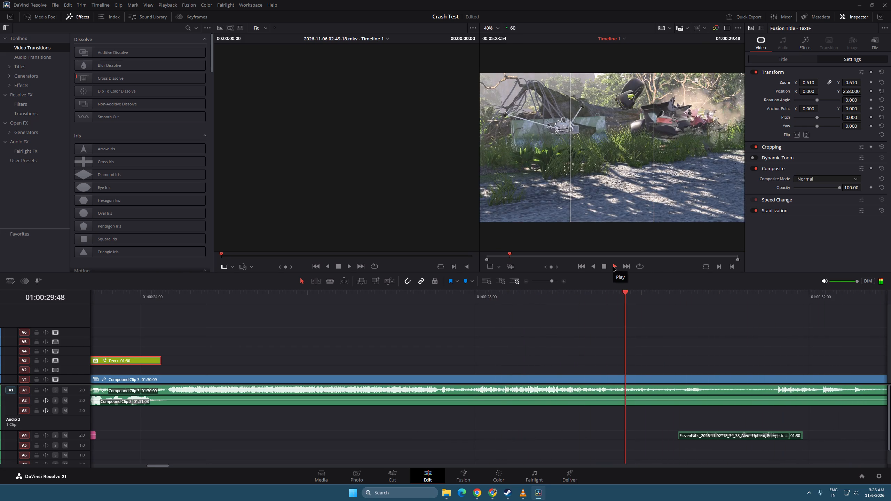
pyautogui.press('space')
pyautogui.moveTo(555, 296); pyautogui.dragTo(530, 297)
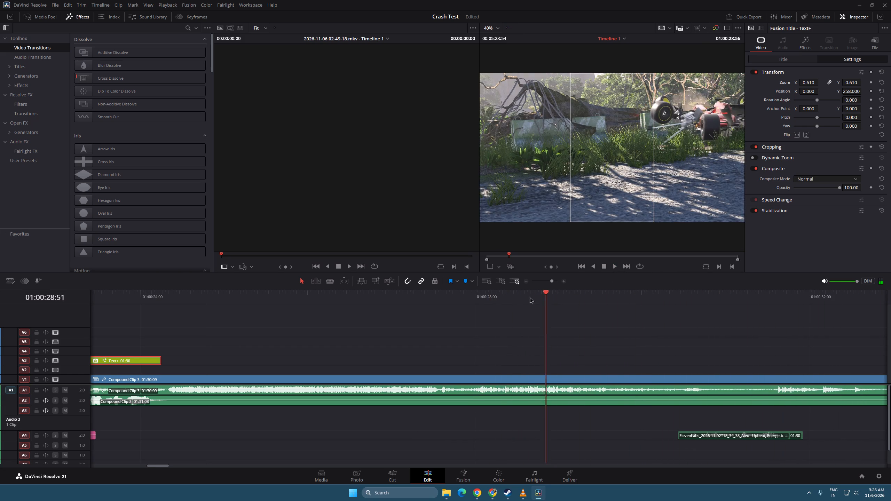
pyautogui.moveTo(530, 297); pyautogui.dragTo(458, 304)
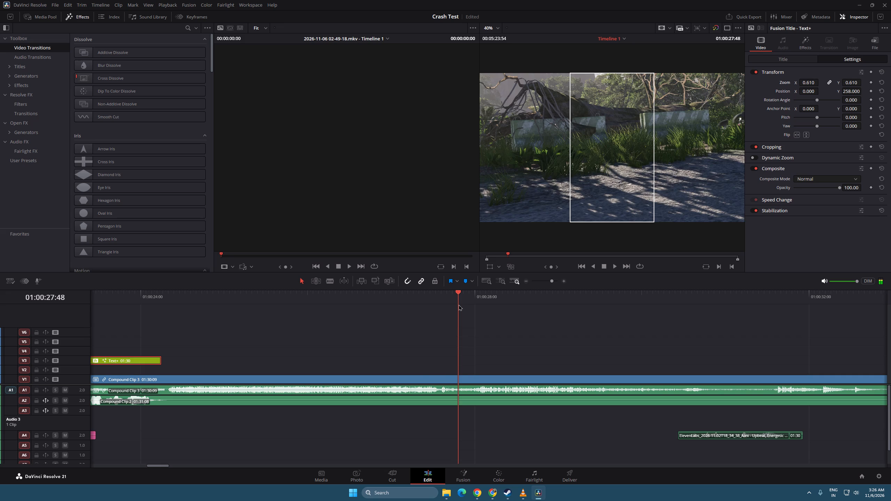
pyautogui.moveTo(458, 304); pyautogui.dragTo(431, 304)
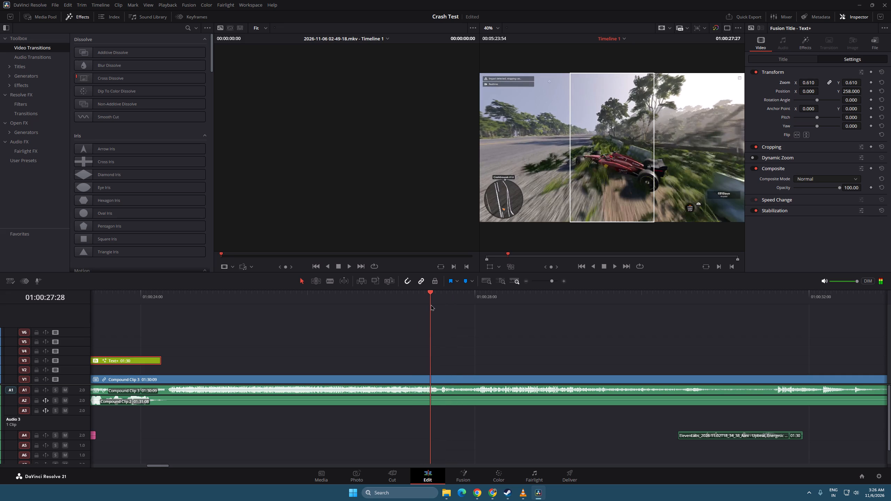
pyautogui.moveTo(431, 304); pyautogui.dragTo(436, 307)
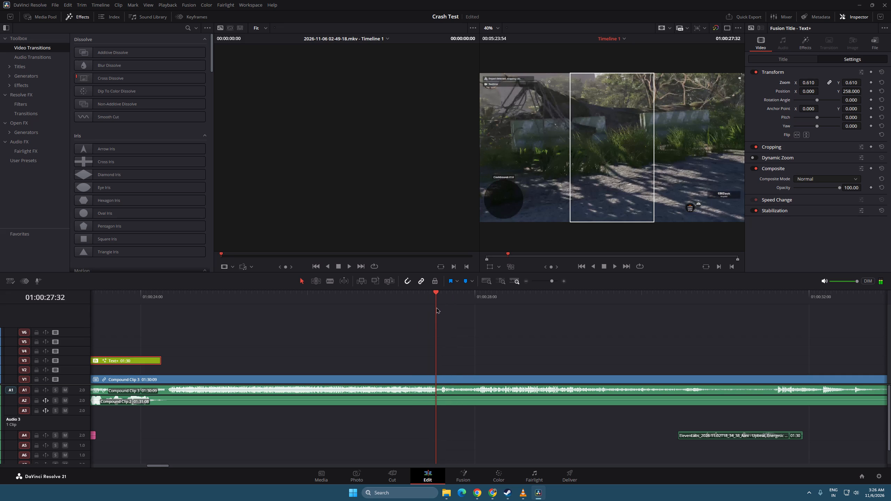
pyautogui.click(331, 282)
pyautogui.click(435, 377)
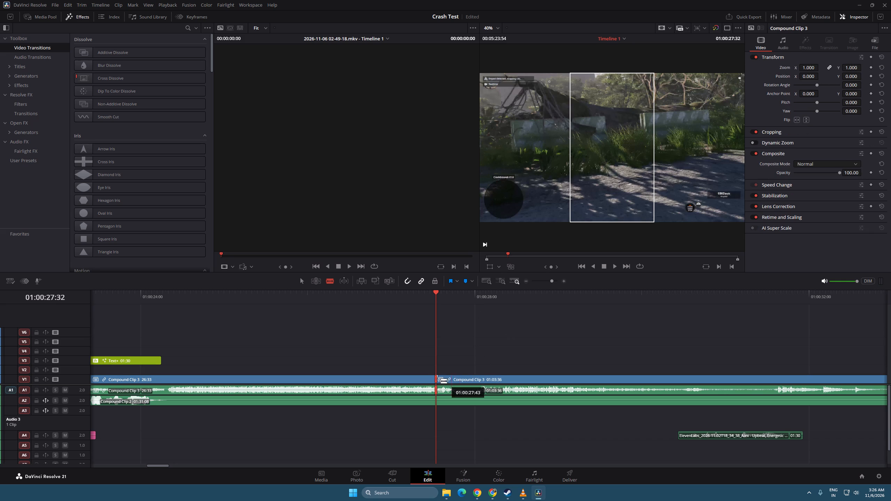
# Set the roadside-view segment's horizontal position to -654 to frame the Ferrari crash, and preview the shot.
pyautogui.click(303, 281)
pyautogui.click(503, 376)
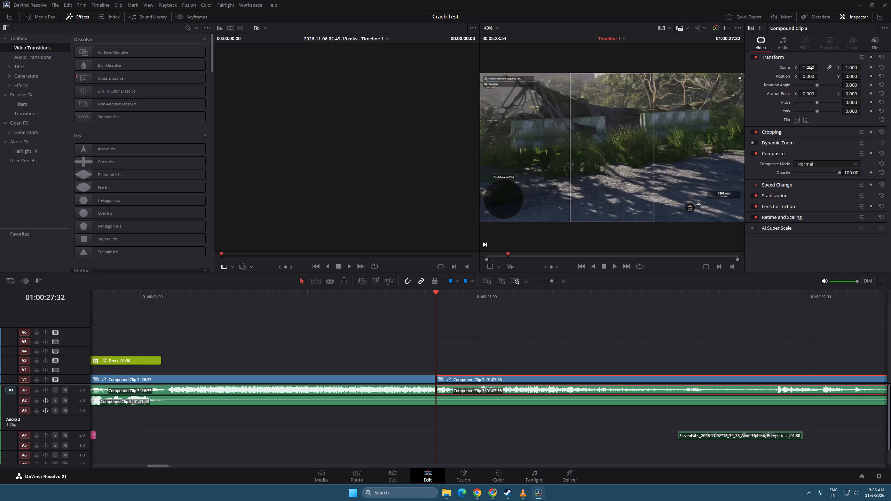
pyautogui.moveTo(804, 77); pyautogui.dragTo(602, 92)
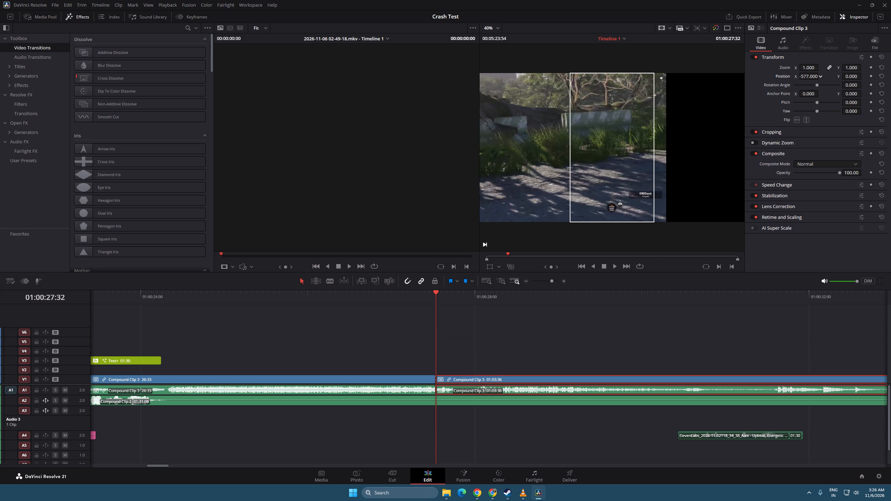
pyautogui.moveTo(602, 92); pyautogui.dragTo(573, 96)
pyautogui.moveTo(805, 77); pyautogui.dragTo(808, 77)
pyautogui.press('space')
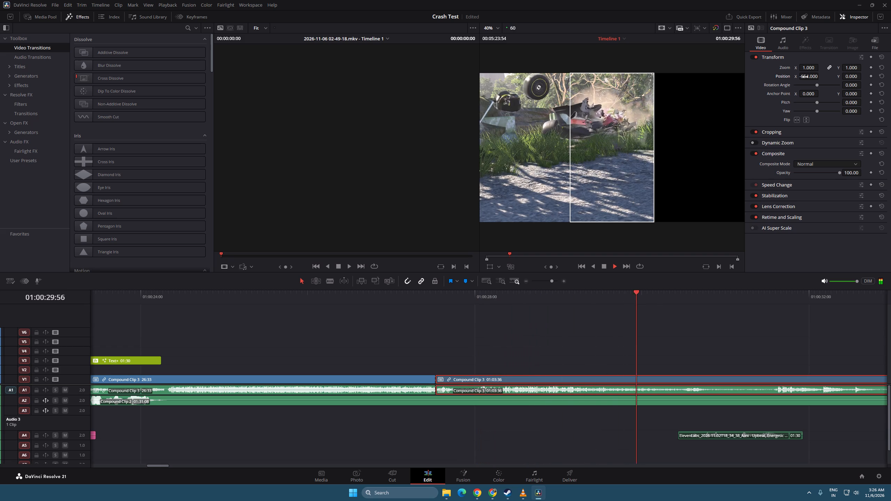
pyautogui.click(805, 77)
pyautogui.press('space')
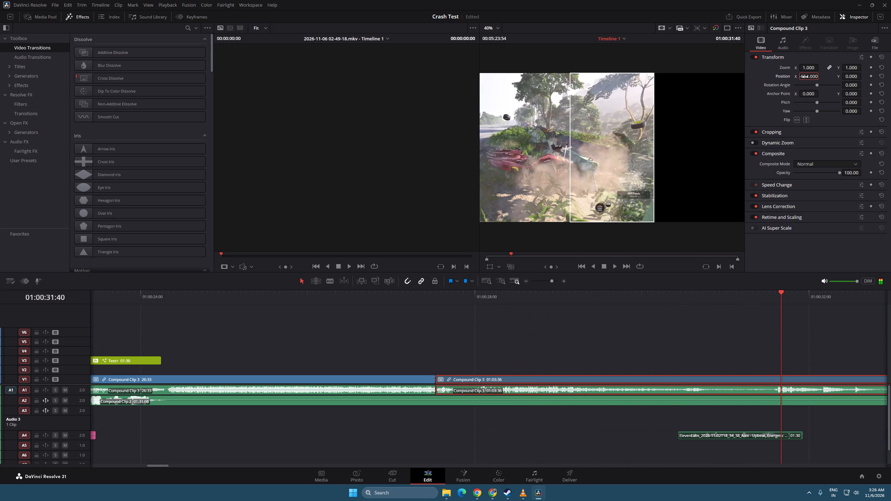
# Delete the ElevenLabs voice clip on track A4 beneath the Ferrari crash, starting at 01:00:30:26.
pyautogui.click(701, 437)
pyautogui.press('Delete')
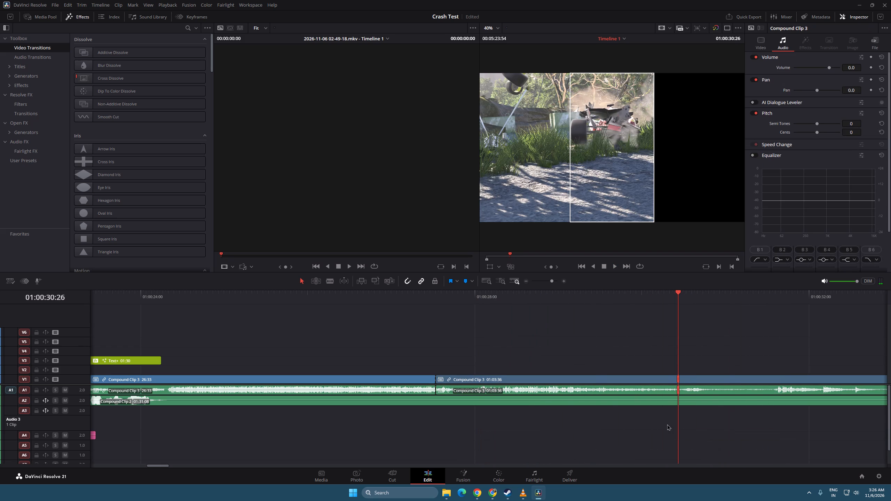
# Play the roadside crash shot and split Compound Clip 3 at 01:00:31:29, just before the camera view changes.
pyautogui.press('space')
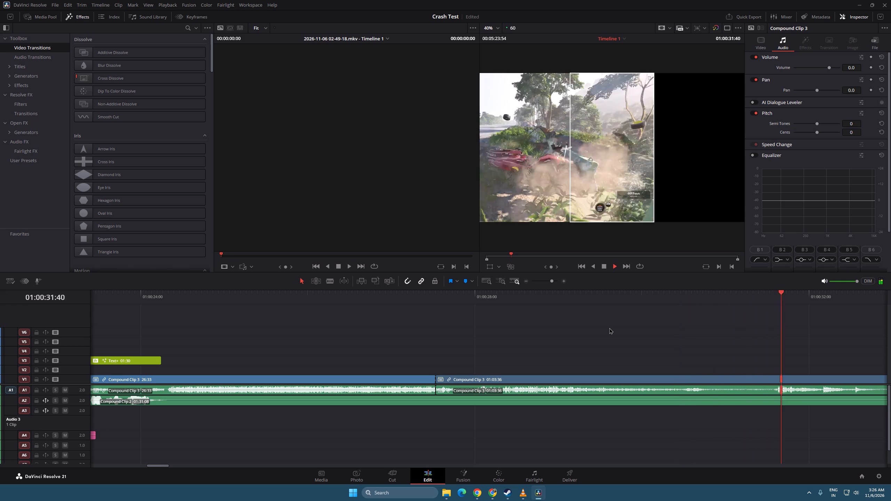
pyautogui.press('space')
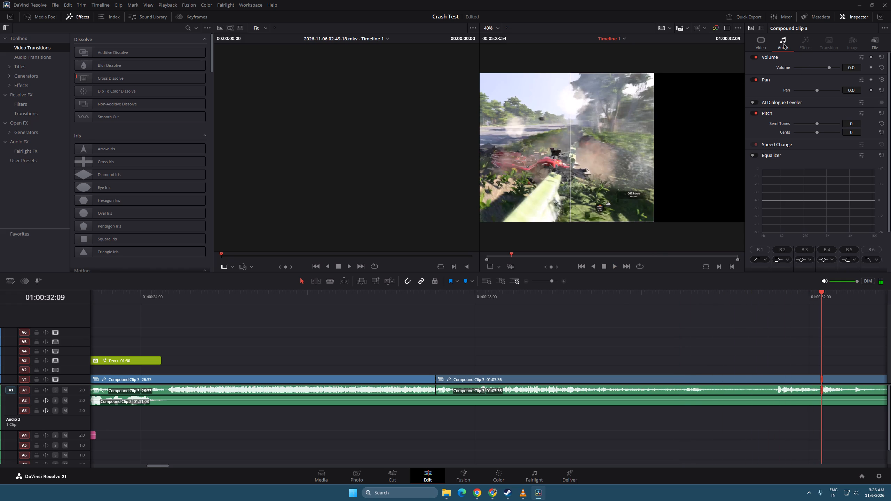
pyautogui.click(761, 44)
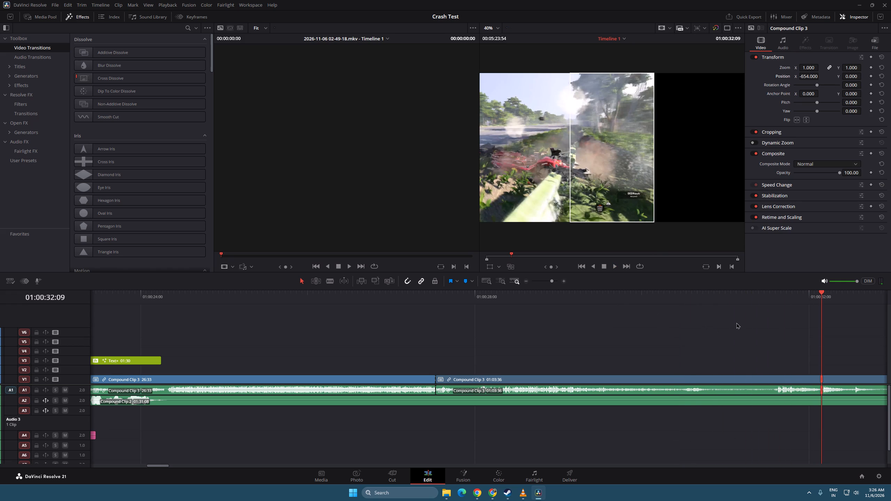
pyautogui.moveTo(778, 291); pyautogui.dragTo(773, 293)
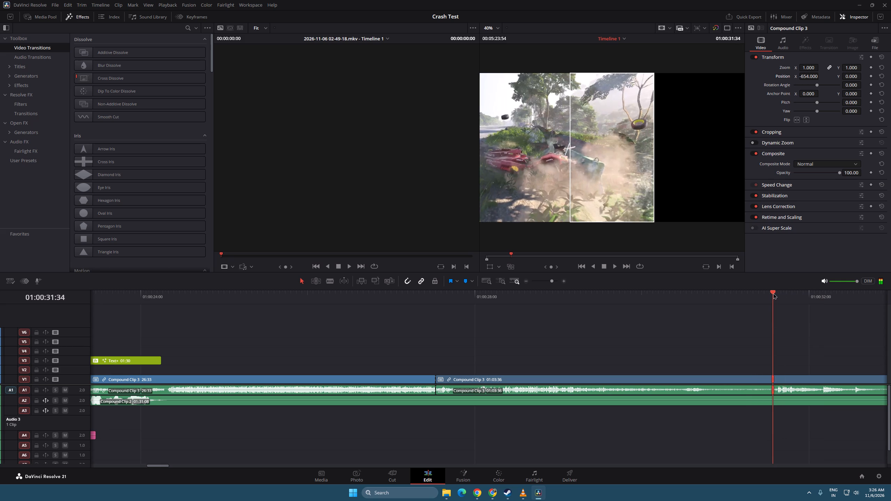
pyautogui.moveTo(773, 293); pyautogui.dragTo(765, 293)
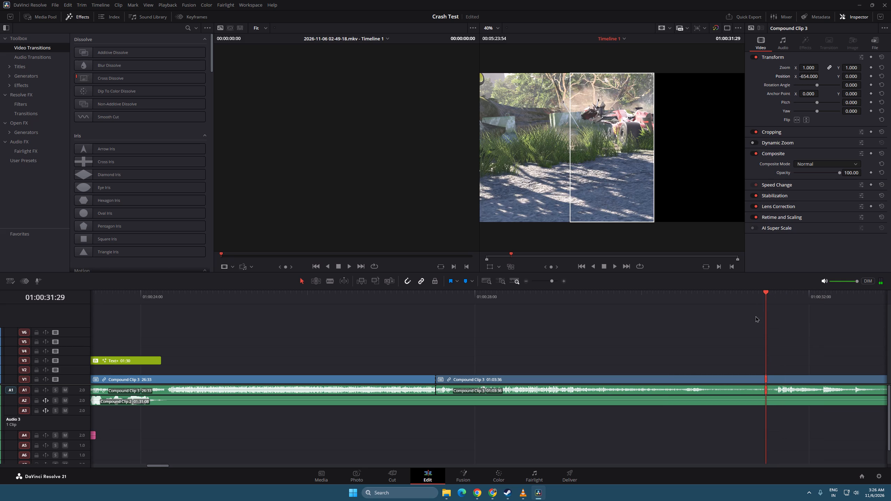
pyautogui.click(330, 284)
pyautogui.click(766, 378)
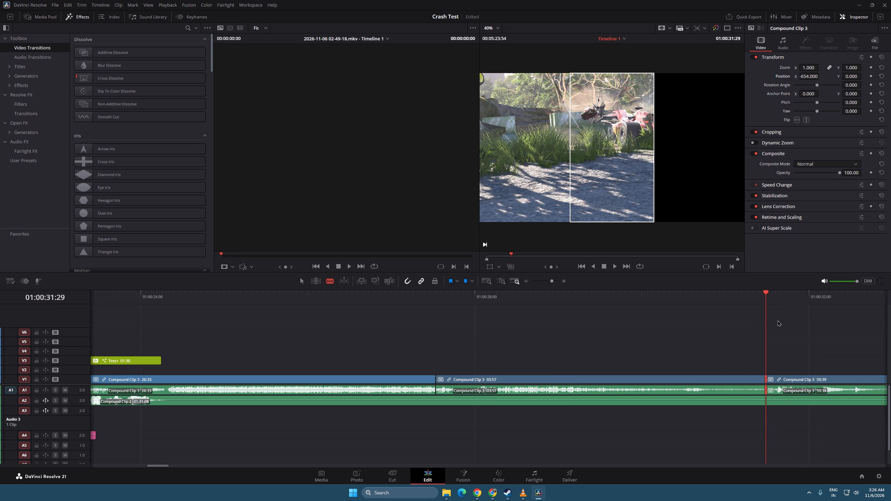
# Reset the position of the Compound Clip 3 segment after the 01:00:31:29 cut to its default.
pyautogui.press('space')
pyautogui.press('space')
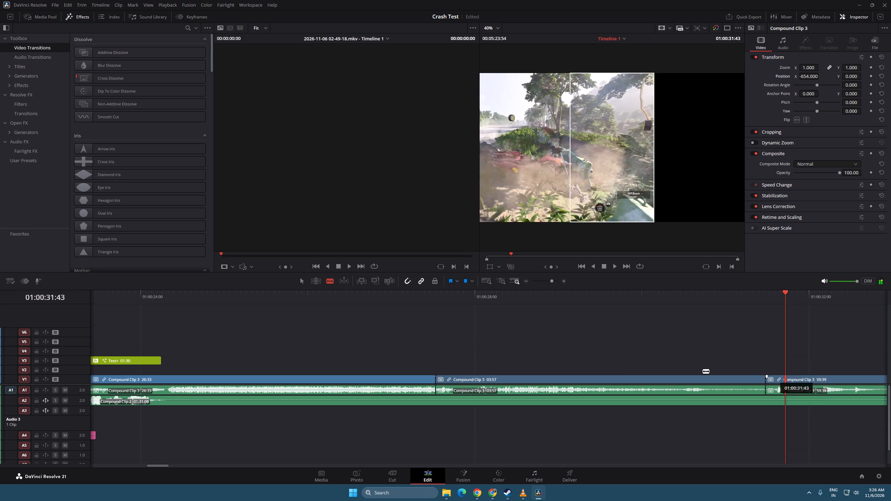
pyautogui.click(302, 281)
pyautogui.click(831, 379)
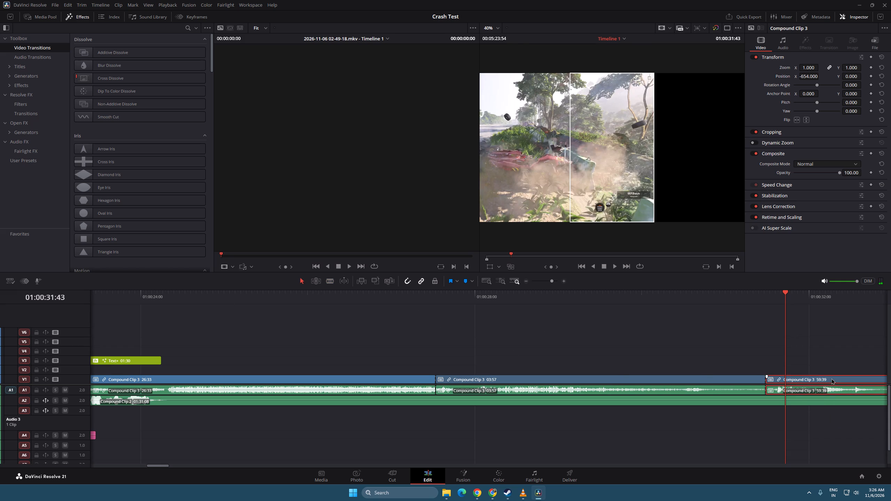
pyautogui.click(882, 80)
pyautogui.click(884, 78)
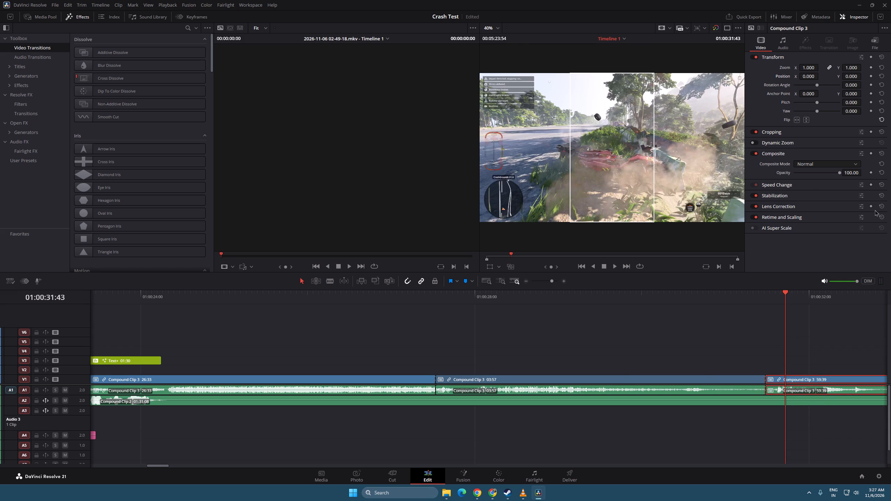
# Play back the edited sequence through the Ferrari crash and the voiceover that follows to review the cuts and framing.
pyautogui.press('space')
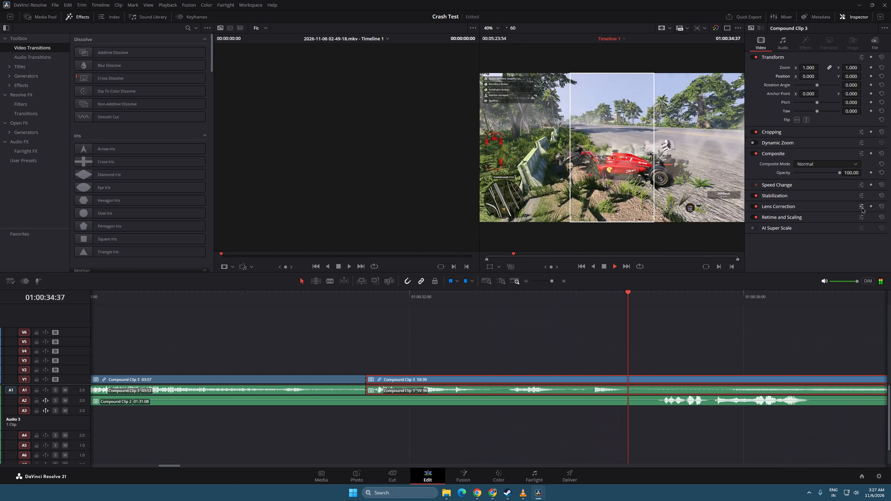
pyautogui.press('space')
pyautogui.press('space')
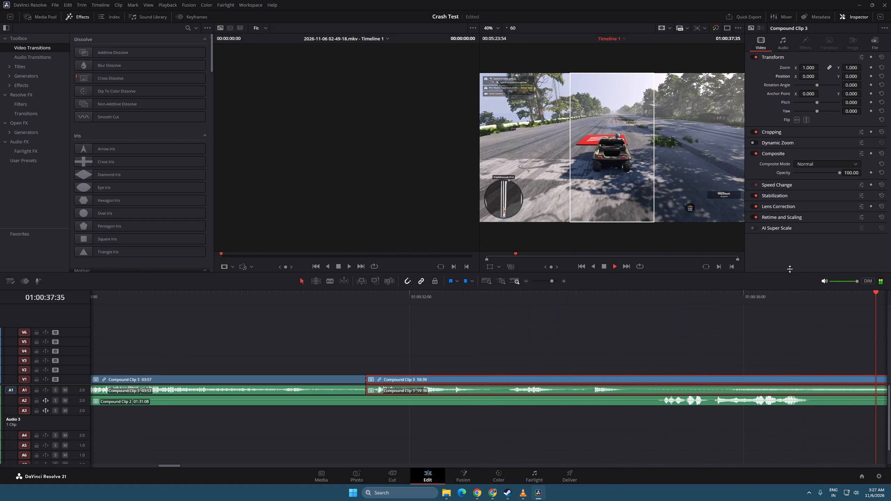
pyautogui.press('space')
pyautogui.moveTo(267, 295); pyautogui.dragTo(566, 318)
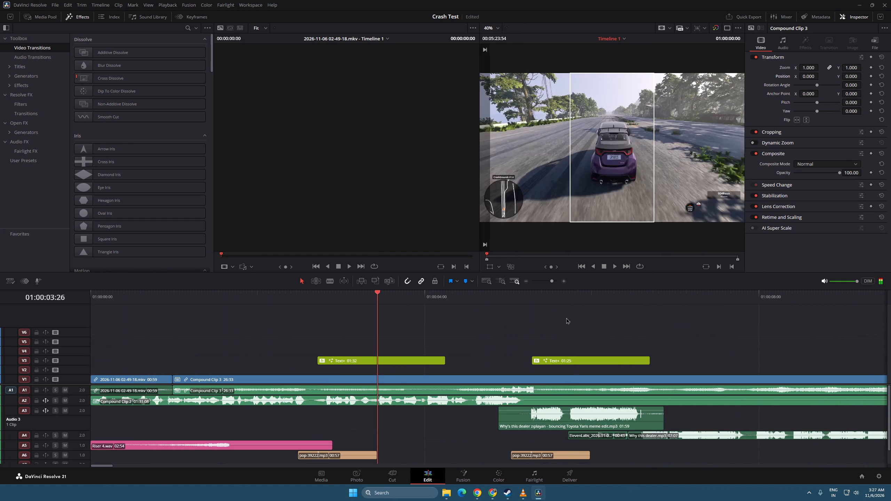
pyautogui.moveTo(566, 318); pyautogui.dragTo(850, 313)
pyautogui.press('space')
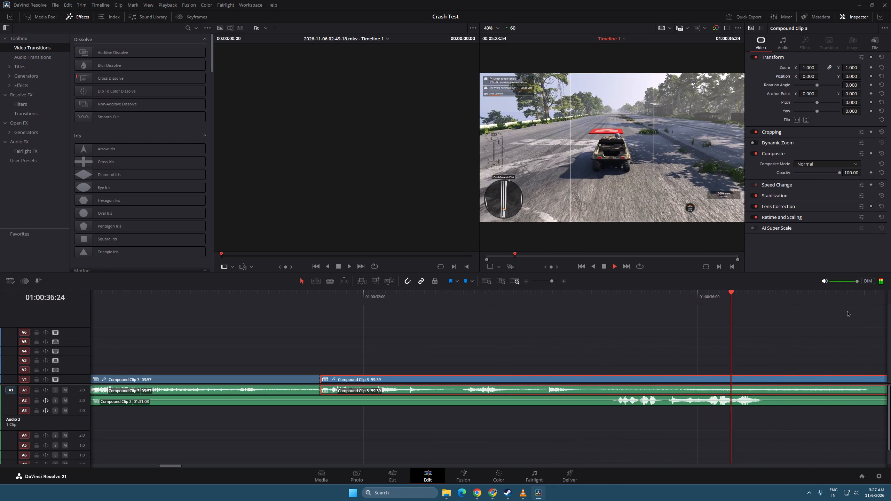
pyautogui.press('space')
# Copy the cross image with its incorrect-wrong.mp3 sound from before the FERRARI F1 title and paste it at about 01:00:34:26.
pyautogui.click(545, 281)
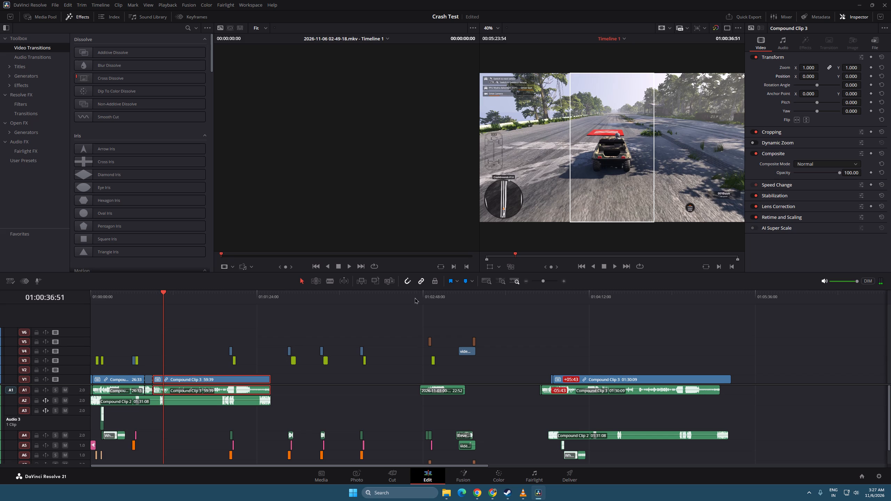
pyautogui.moveTo(543, 281); pyautogui.dragTo(546, 281)
pyautogui.click(262, 360)
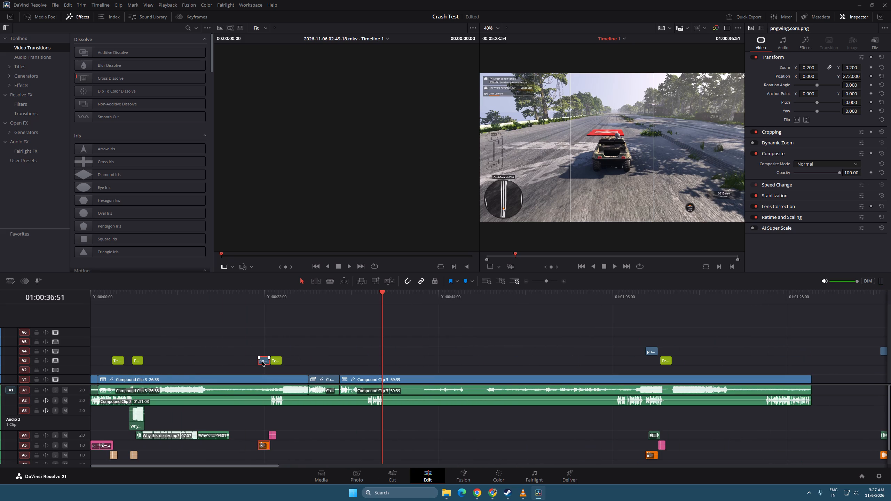
pyautogui.hotkey('ctrl', 'c')
pyautogui.moveTo(367, 291); pyautogui.dragTo(366, 292)
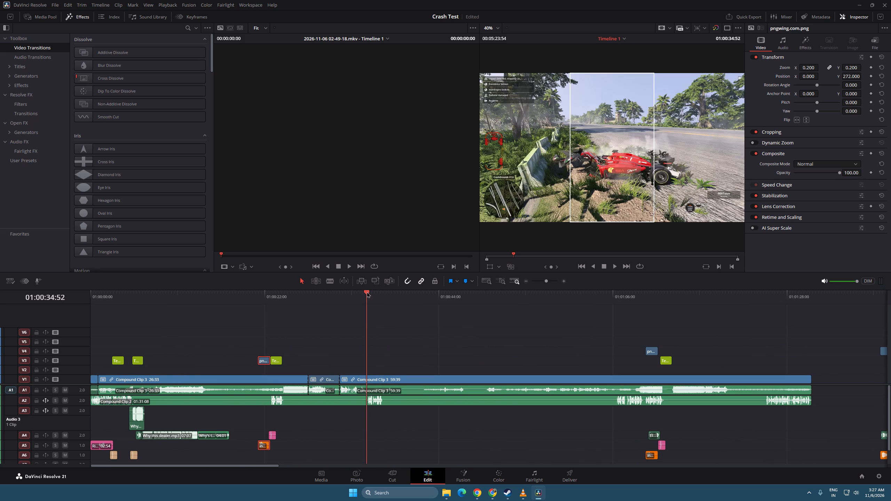
pyautogui.moveTo(366, 292); pyautogui.dragTo(363, 293)
pyautogui.hotkey('ctrl', 'v')
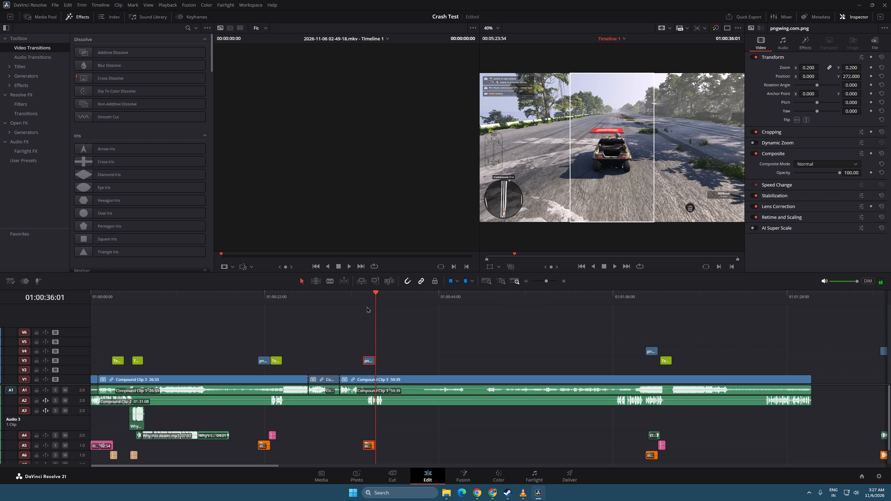
# Move the pasted cross image and its sound about one second earlier so they end at 01:00:35:00, and preview the placement.
pyautogui.moveTo(546, 281); pyautogui.dragTo(551, 281)
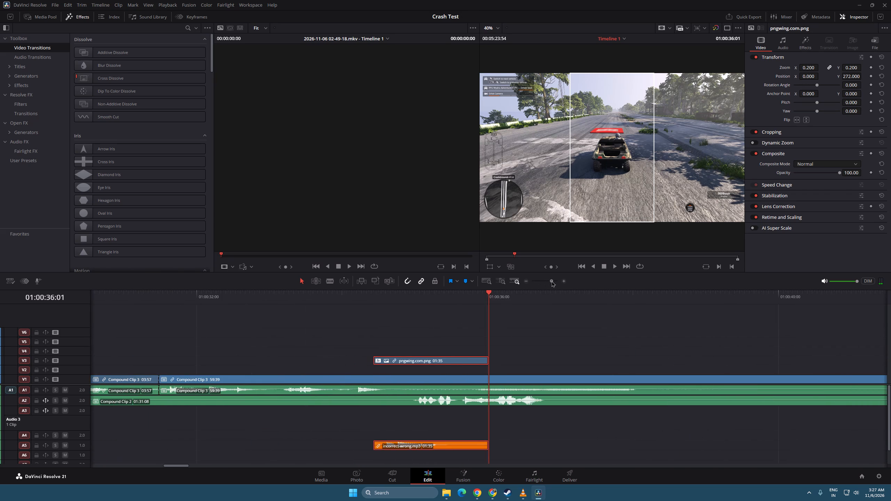
pyautogui.moveTo(551, 281); pyautogui.dragTo(550, 281)
pyautogui.moveTo(440, 359); pyautogui.dragTo(393, 361)
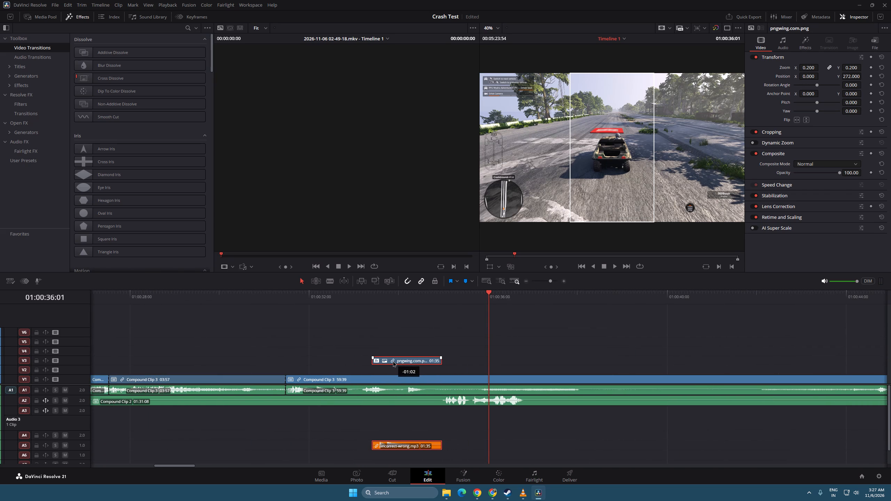
pyautogui.moveTo(393, 361); pyautogui.dragTo(394, 361)
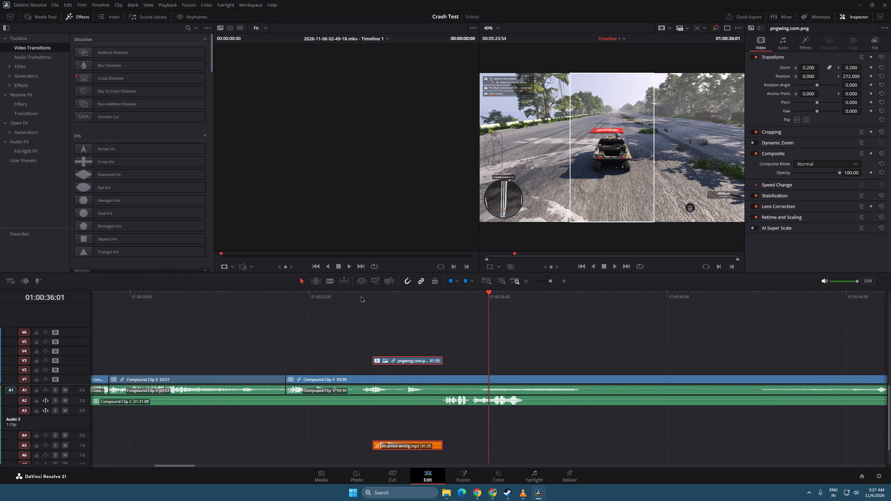
pyautogui.click(360, 291)
pyautogui.press('space')
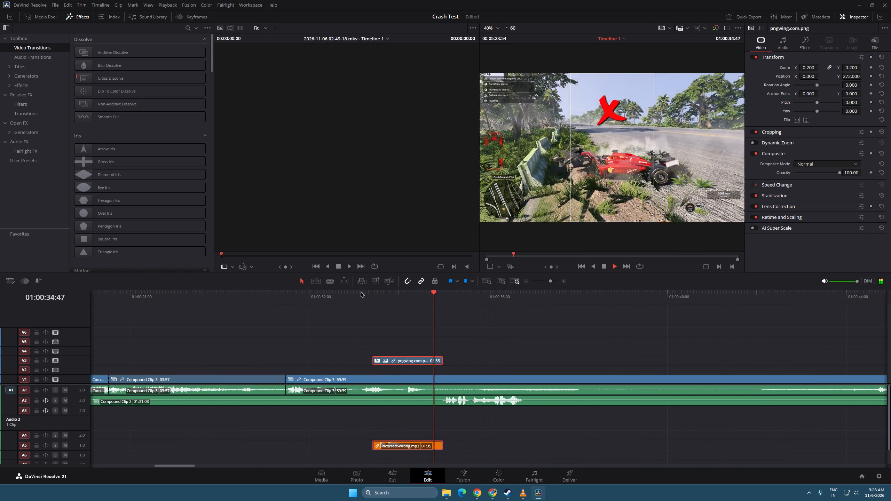
pyautogui.press('space')
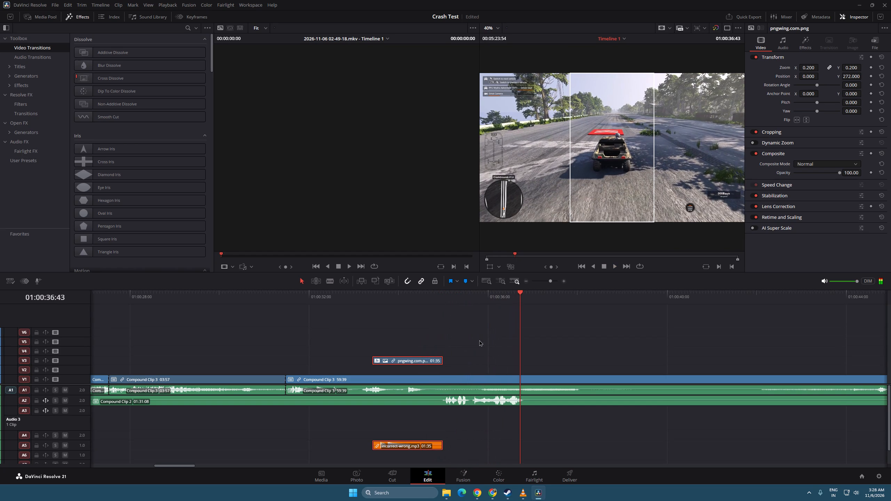
# Copy the FERRARI F1 title and paste it at 01:00:35:00, directly after the new cross image.
pyautogui.moveTo(453, 299); pyautogui.dragTo(443, 299)
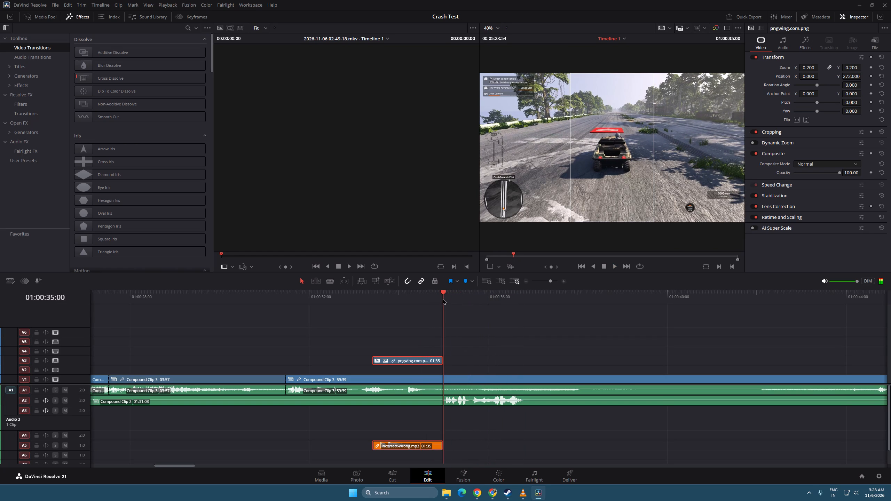
pyautogui.moveTo(549, 282); pyautogui.dragTo(544, 283)
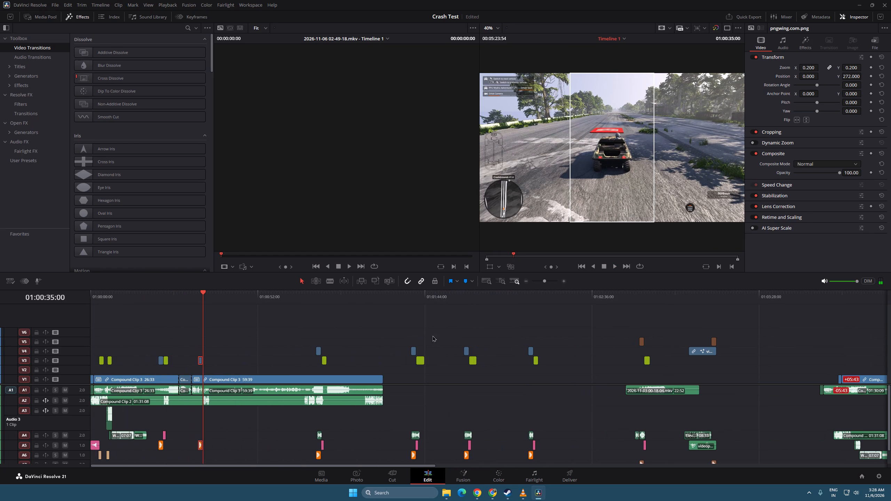
pyautogui.click(166, 362)
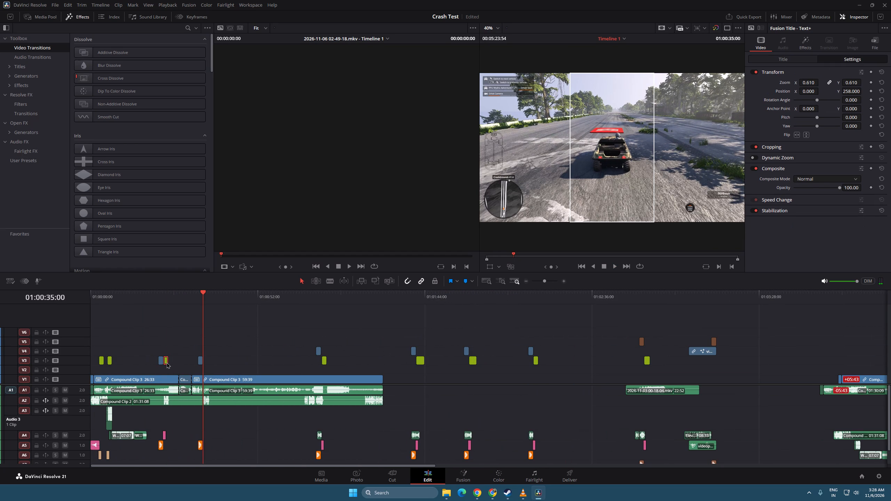
pyautogui.hotkey('ctrl', 'c')
pyautogui.hotkey('ctrl', 'v')
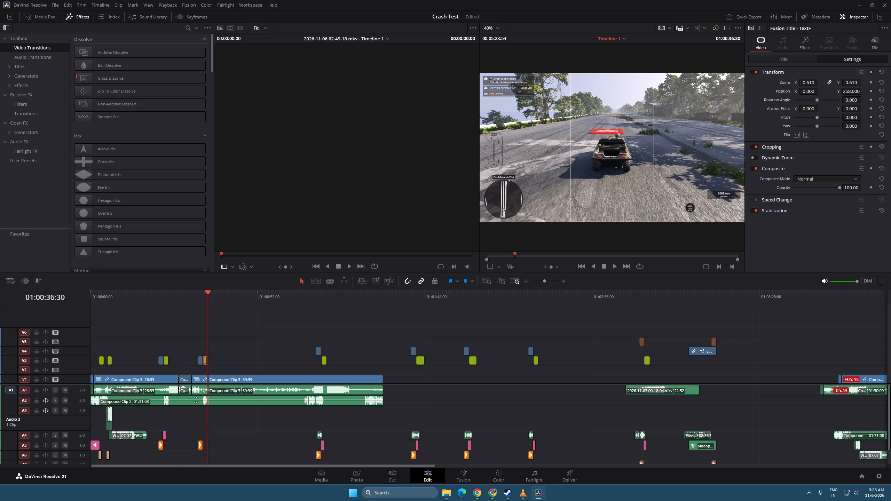
# Copy the pop-39222.mp3 sound from the earlier FERRARI F1 title and place the copy at 01:00:35:00, under the newly pasted title.
pyautogui.click(164, 433)
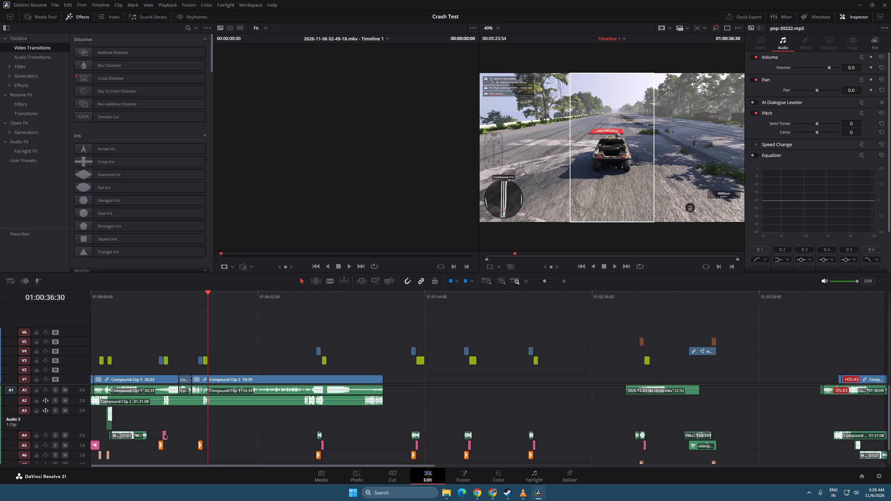
pyautogui.hotkey('ctrl', 'c')
pyautogui.hotkey('ctrl', 'v')
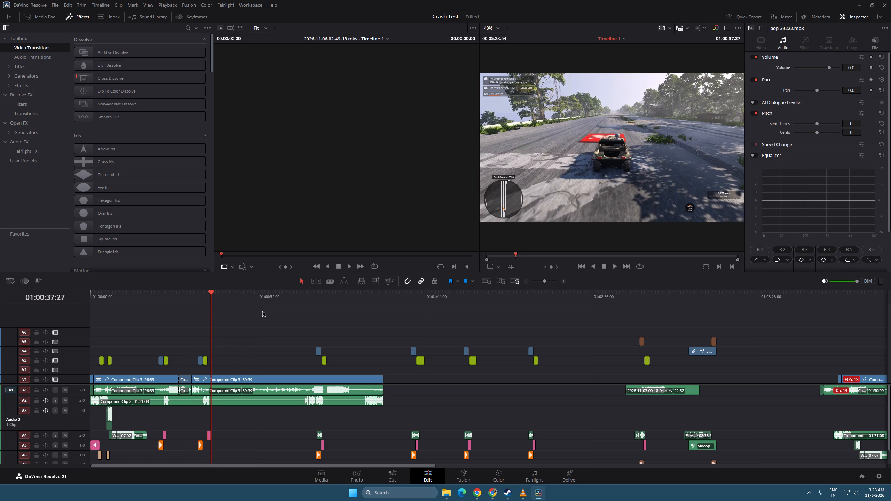
pyautogui.moveTo(543, 283); pyautogui.dragTo(545, 283)
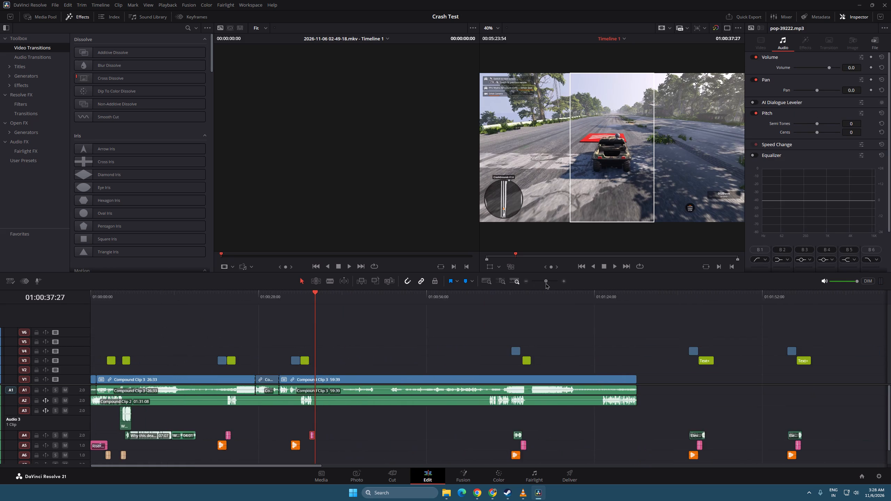
pyautogui.moveTo(545, 283); pyautogui.dragTo(548, 283)
pyautogui.moveTo(480, 437); pyautogui.dragTo(465, 436)
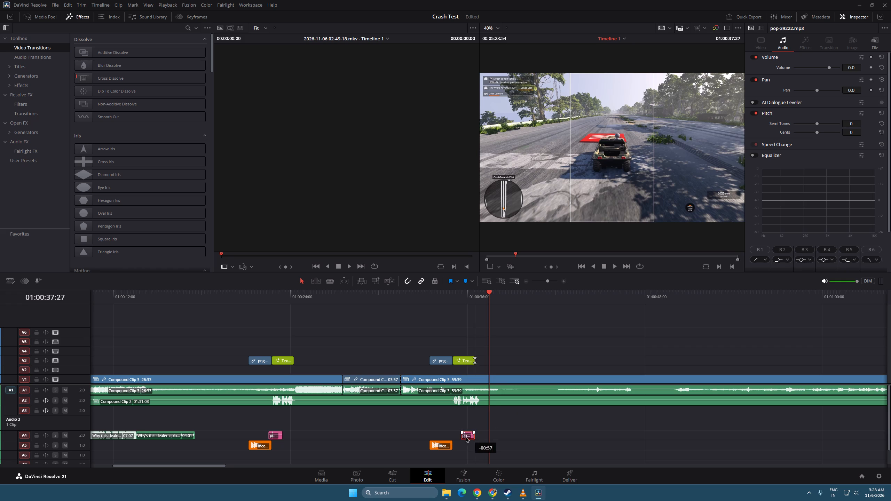
pyautogui.moveTo(465, 436); pyautogui.dragTo(458, 435)
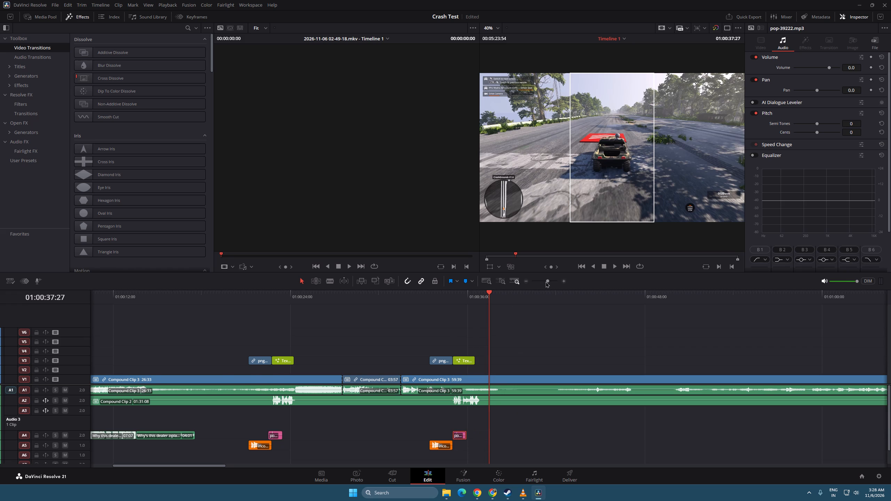
# Find the subscribe animation clip videoplayback.mp4 and move it with its audio to the end of the main footage, on track V2.
pyautogui.click(545, 281)
pyautogui.moveTo(484, 291); pyautogui.dragTo(483, 291)
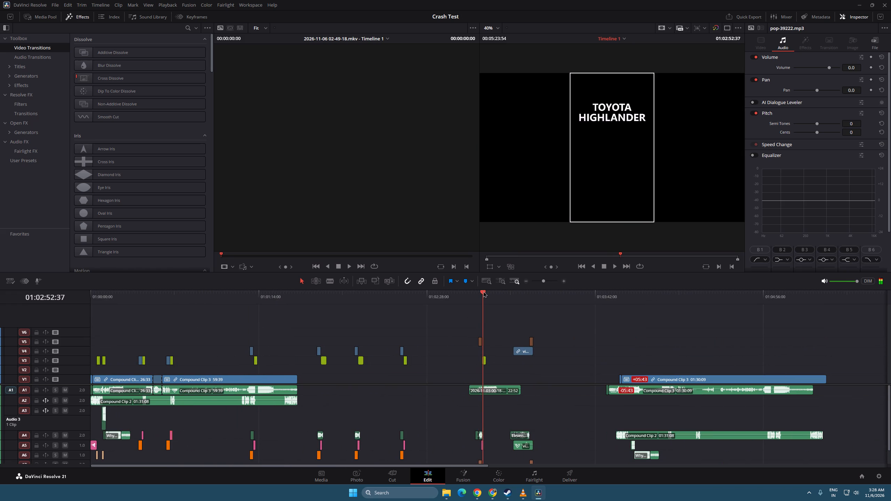
pyautogui.moveTo(483, 291); pyautogui.dragTo(519, 300)
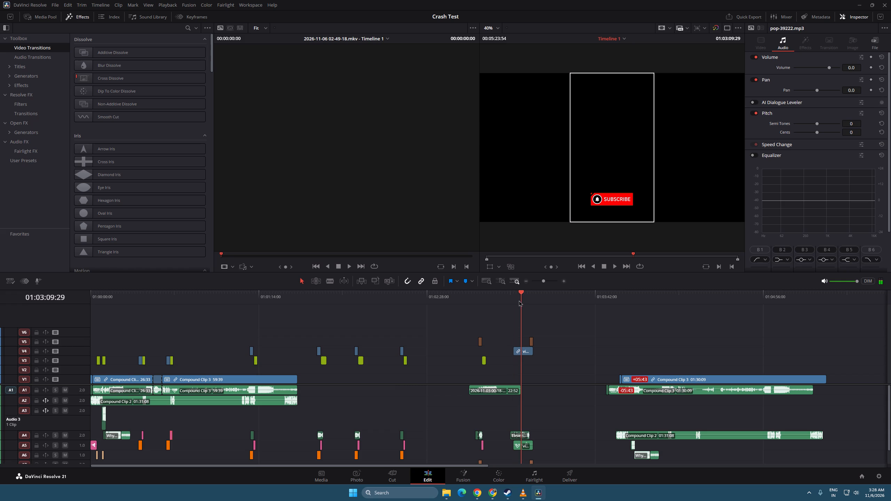
pyautogui.moveTo(519, 300); pyautogui.dragTo(517, 300)
pyautogui.moveTo(525, 352); pyautogui.dragTo(339, 369)
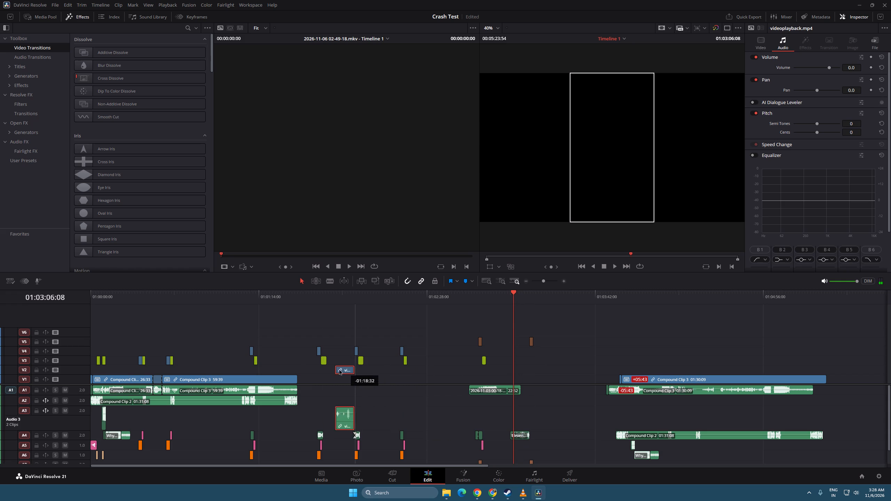
pyautogui.moveTo(339, 369); pyautogui.dragTo(298, 366)
# Delete the leftover titles, cross images and sound clips located after the subscribe animation and before the spare compound clips.
pyautogui.moveTo(305, 335); pyautogui.dragTo(398, 422)
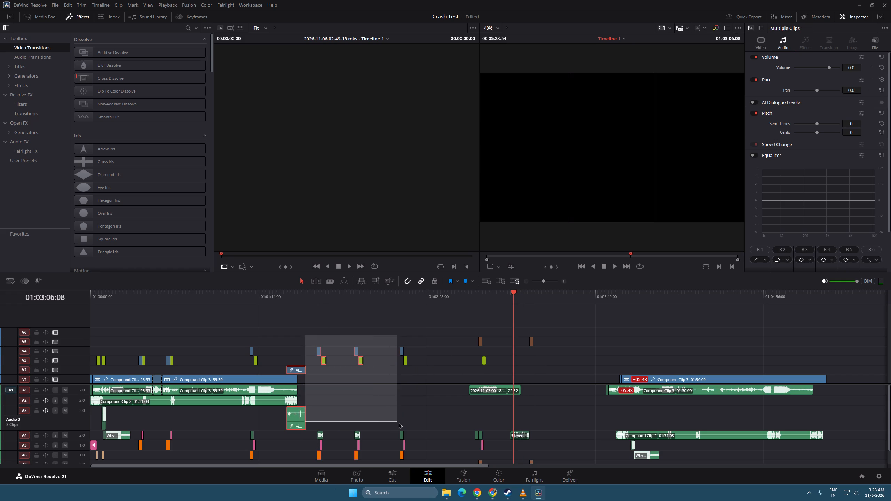
pyautogui.moveTo(398, 422); pyautogui.dragTo(425, 428)
pyautogui.moveTo(312, 317); pyautogui.dragTo(535, 467)
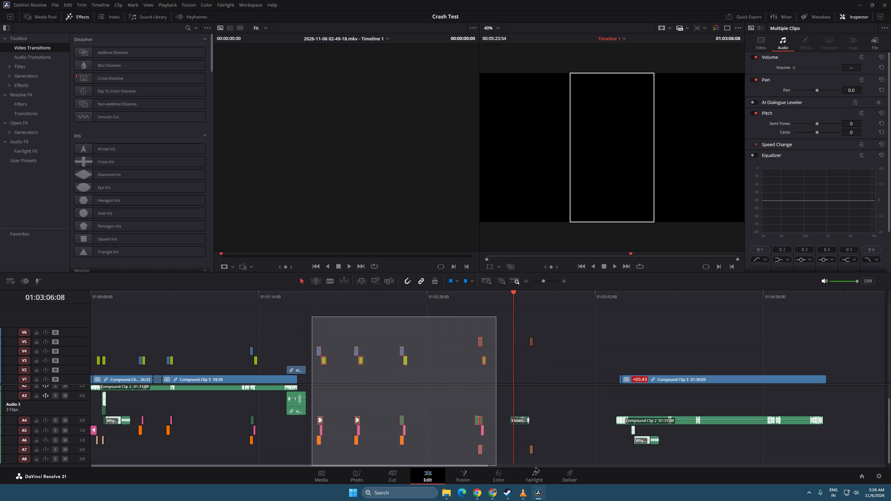
pyautogui.moveTo(535, 467); pyautogui.dragTo(568, 455)
pyautogui.press('Delete')
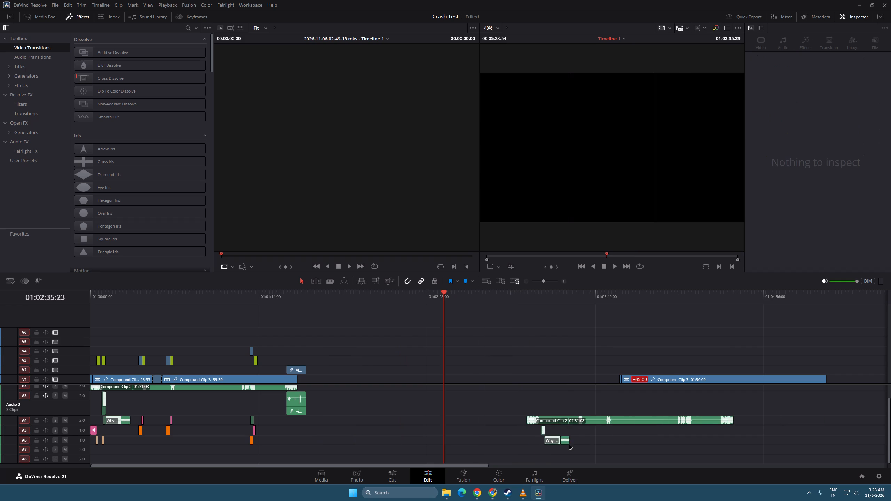
# Delete the spare compound clips and voice clips remaining at the far end of the timeline.
pyautogui.moveTo(513, 343); pyautogui.dragTo(865, 455)
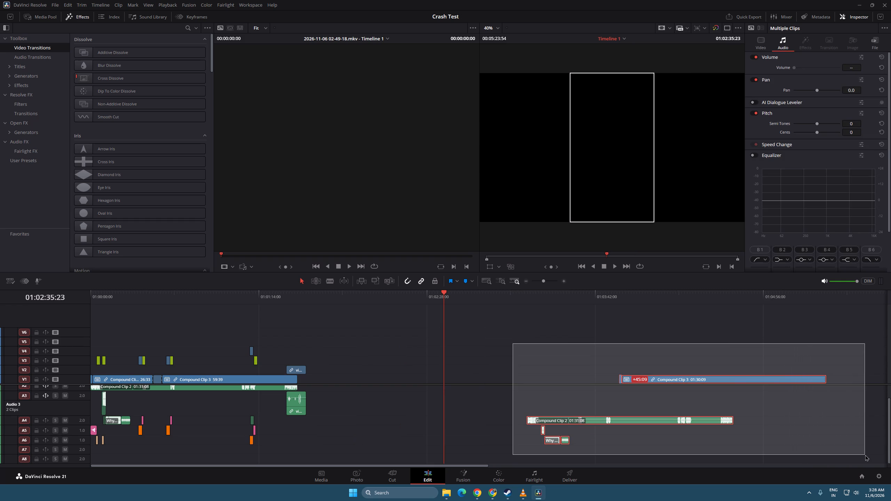
pyautogui.moveTo(865, 455); pyautogui.dragTo(865, 454)
pyautogui.press('Delete')
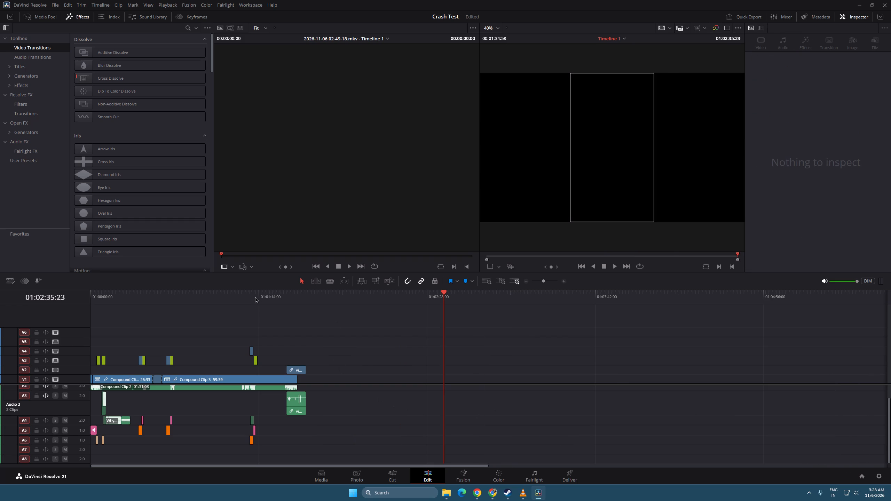
# Preview from the second cross image and change the text of the title after it to F P U WYDRA.
pyautogui.moveTo(247, 301); pyautogui.dragTo(165, 308)
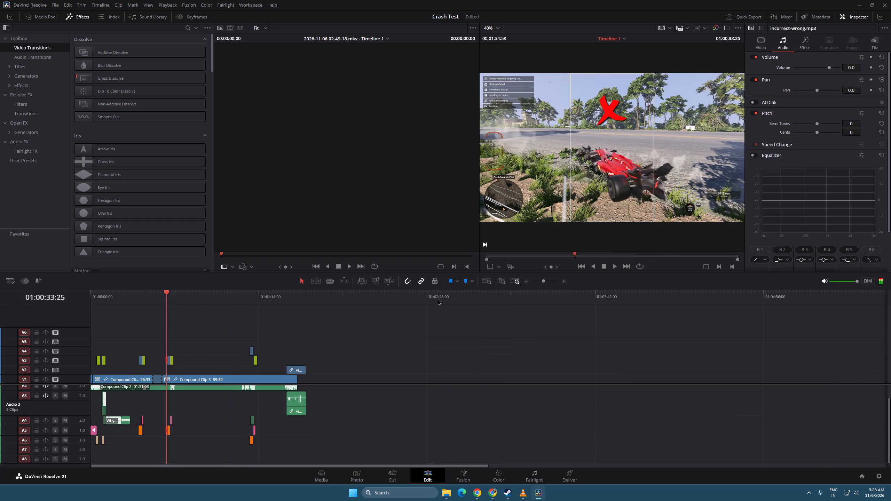
pyautogui.moveTo(543, 281); pyautogui.dragTo(550, 281)
pyautogui.press('space')
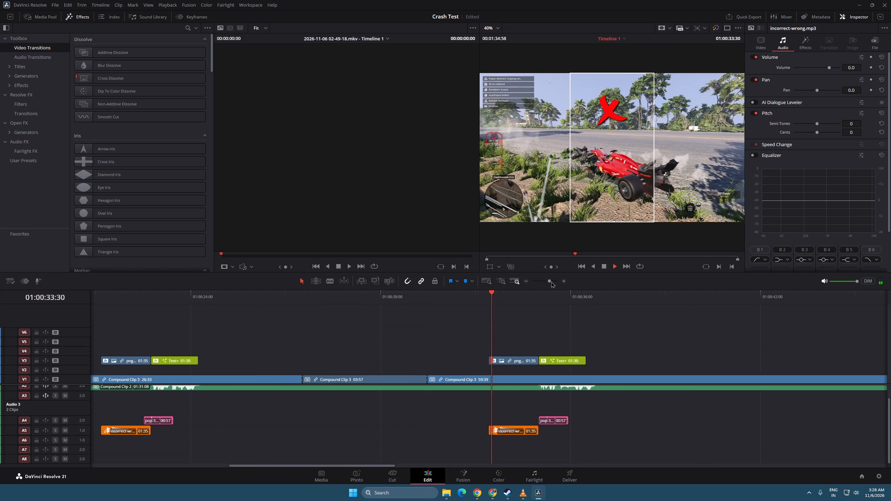
pyautogui.press('space')
pyautogui.click(554, 360)
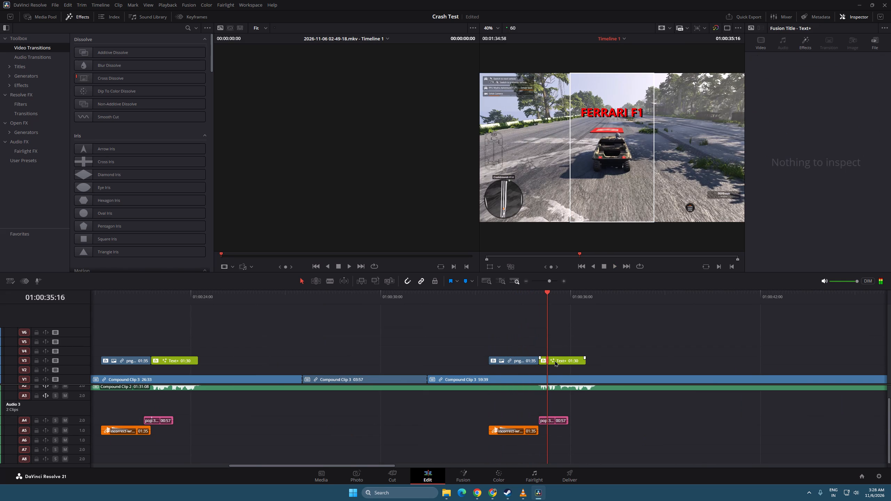
pyautogui.click(787, 62)
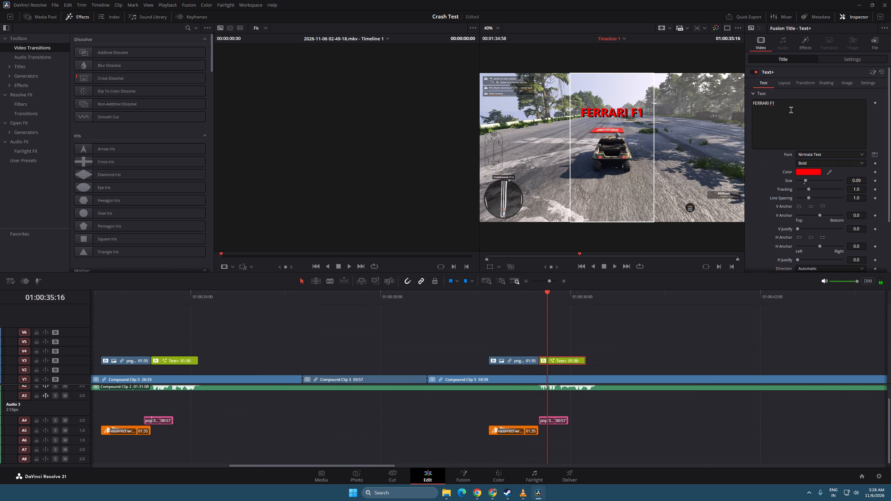
pyautogui.moveTo(791, 110); pyautogui.dragTo(717, 103)
pyautogui.write('F P U H')
pyautogui.press('BackSpace')
pyautogui.write('WYDRA')
# Set the F P U WYDRA title's text color to green #00fc69.
pyautogui.scroll(1, 717, 103)
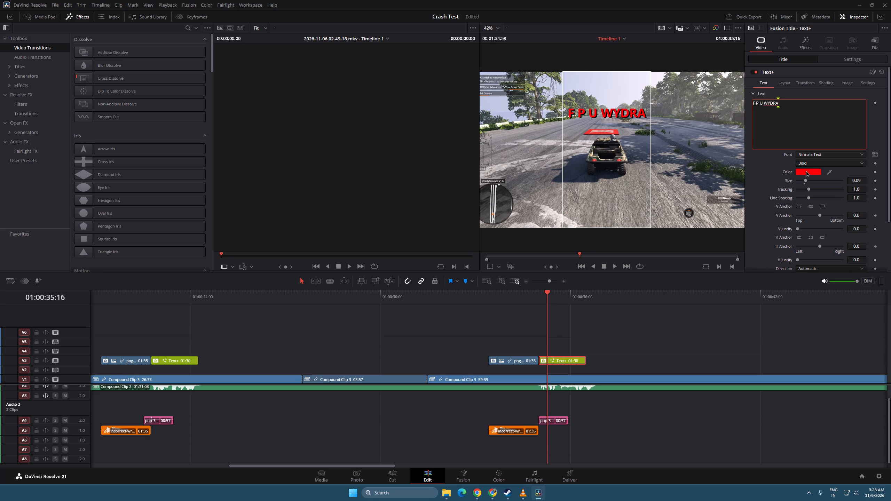
pyautogui.click(806, 170)
pyautogui.moveTo(494, 195); pyautogui.dragTo(490, 182)
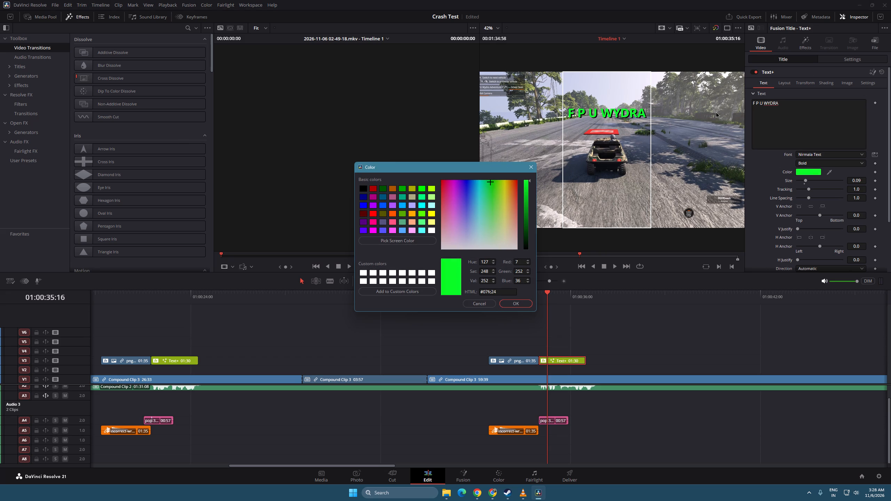
pyautogui.moveTo(495, 180); pyautogui.dragTo(475, 179)
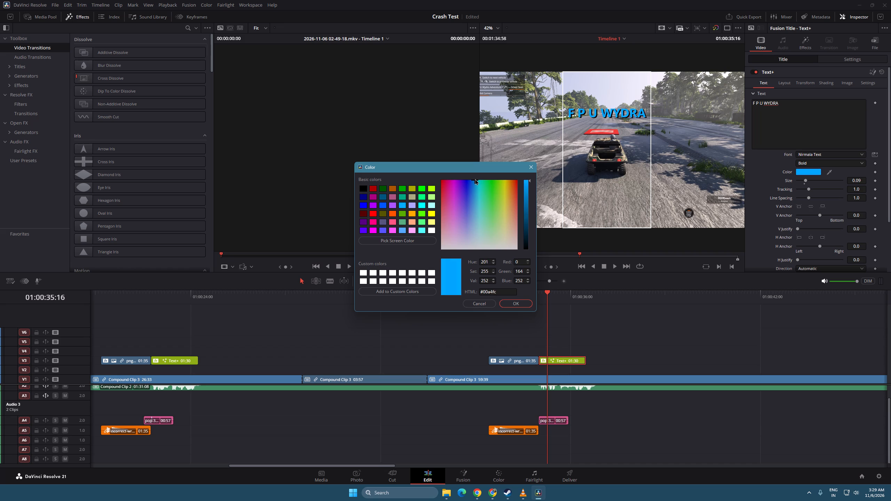
pyautogui.moveTo(475, 179); pyautogui.dragTo(487, 177)
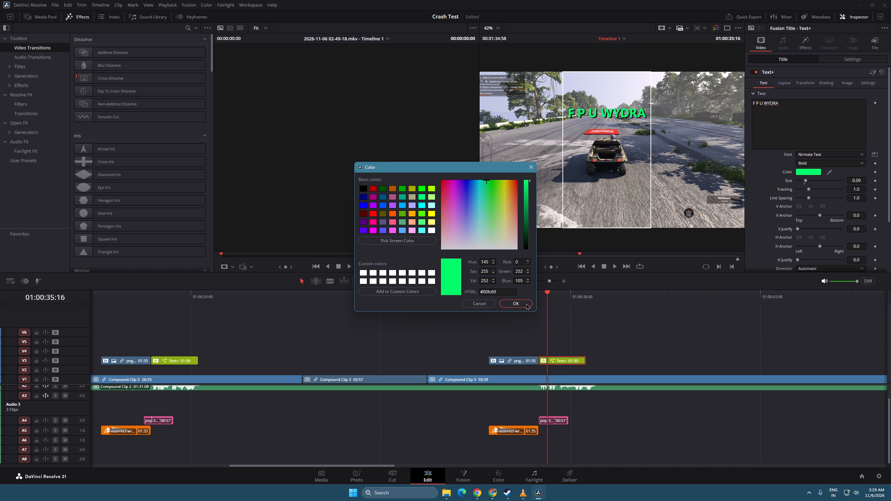
pyautogui.click(525, 300)
# Move the pop sound under the F P U WYDRA title 15 frames earlier and play the section back to check the timing.
pyautogui.press('space')
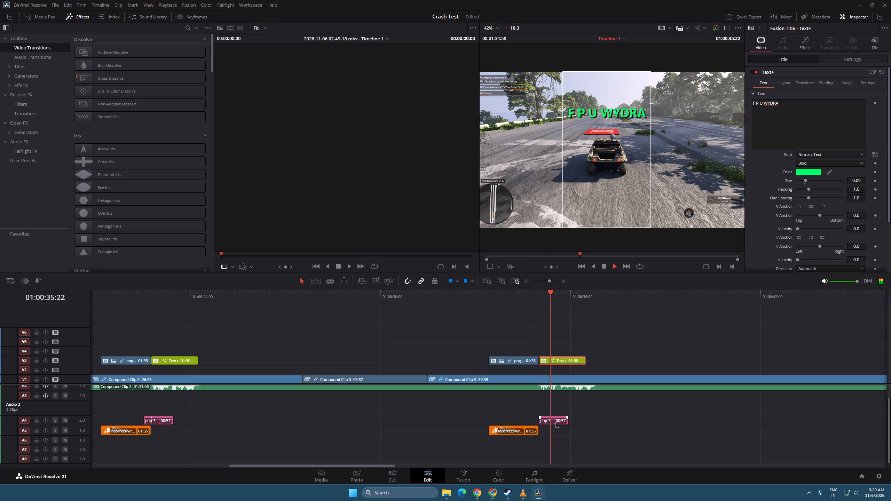
pyautogui.click(555, 422)
pyautogui.press('space')
pyautogui.press('space')
pyautogui.moveTo(555, 421); pyautogui.dragTo(547, 420)
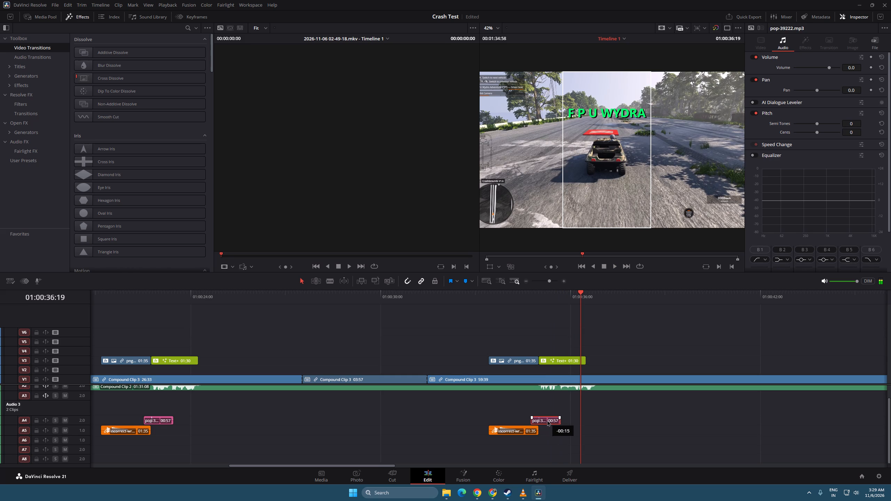
pyautogui.moveTo(547, 420); pyautogui.dragTo(547, 419)
pyautogui.click(529, 293)
pyautogui.press('space')
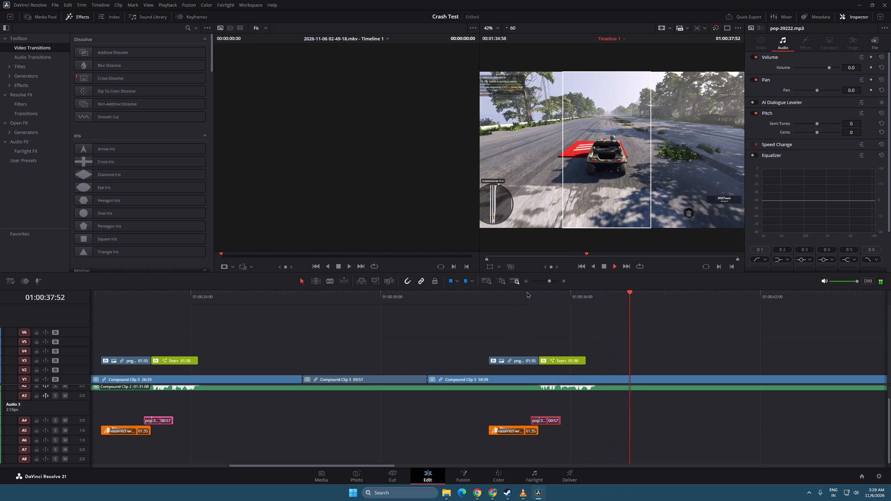
pyautogui.press('space')
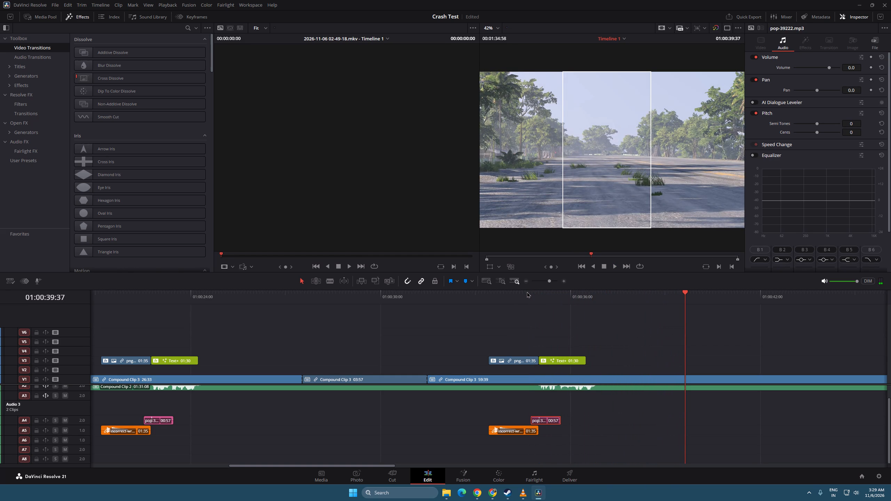
# Cut the main footage at about 01:00:38:06 and 01:00:42:02, ripple delete the 03:56 empty-road segment between, and preview the cut.
pyautogui.scroll(4, 256, 388)
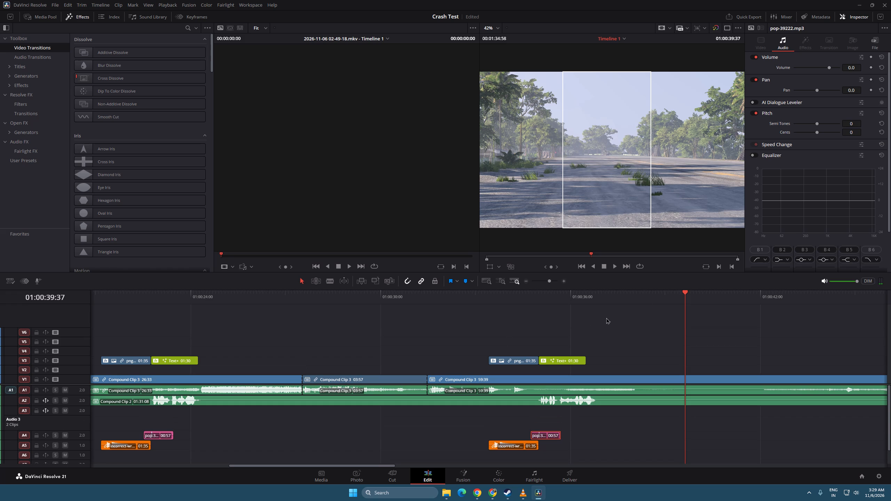
pyautogui.moveTo(643, 290); pyautogui.dragTo(648, 291)
pyautogui.moveTo(648, 291); pyautogui.dragTo(654, 292)
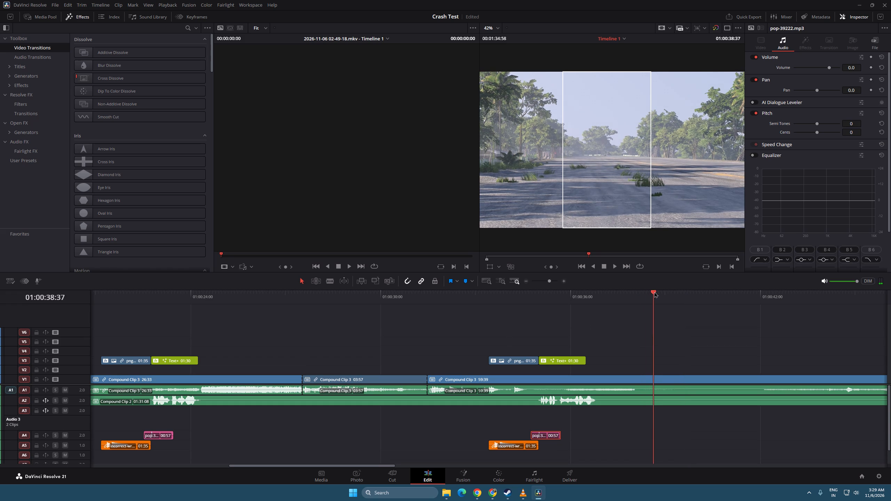
pyautogui.moveTo(654, 292); pyautogui.dragTo(747, 292)
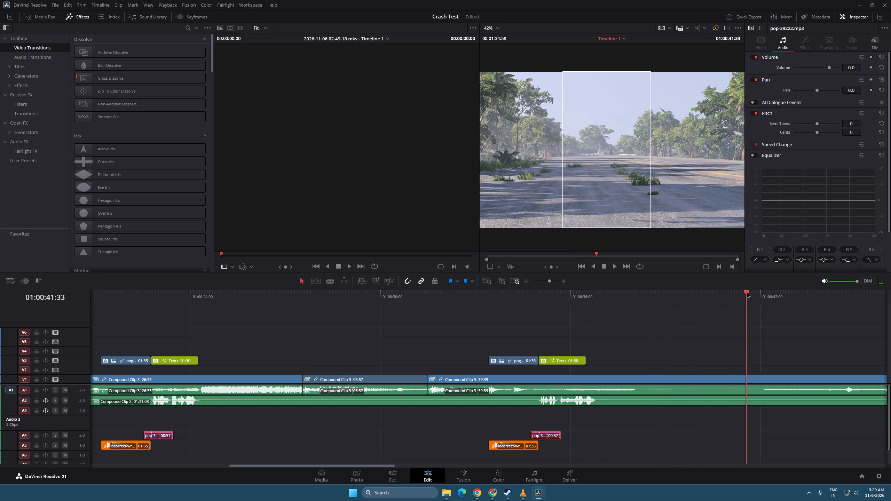
pyautogui.moveTo(747, 292); pyautogui.dragTo(713, 294)
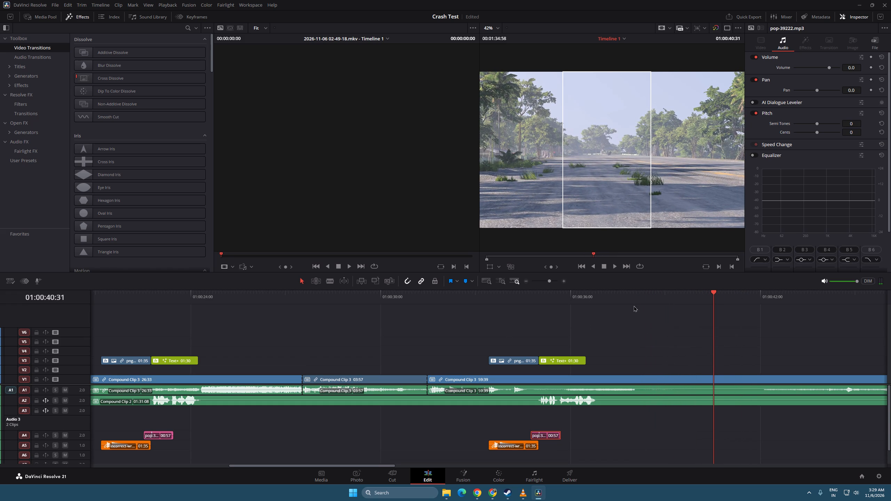
pyautogui.click(331, 282)
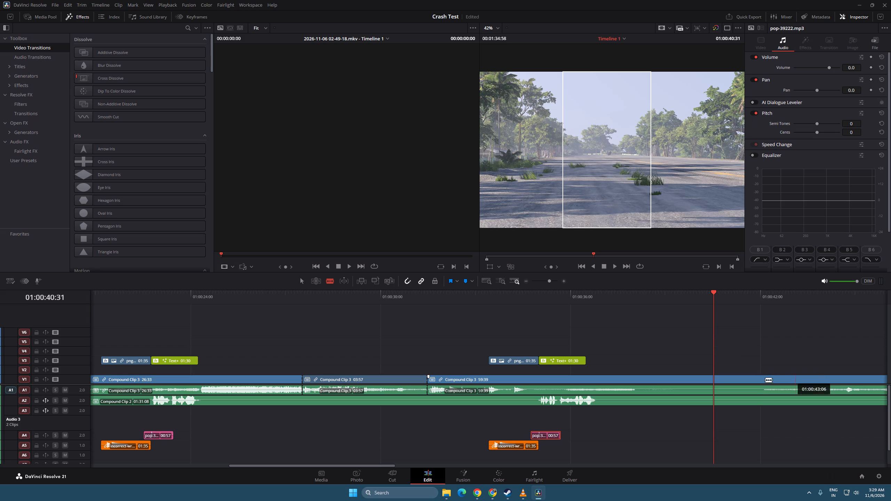
pyautogui.click(762, 380)
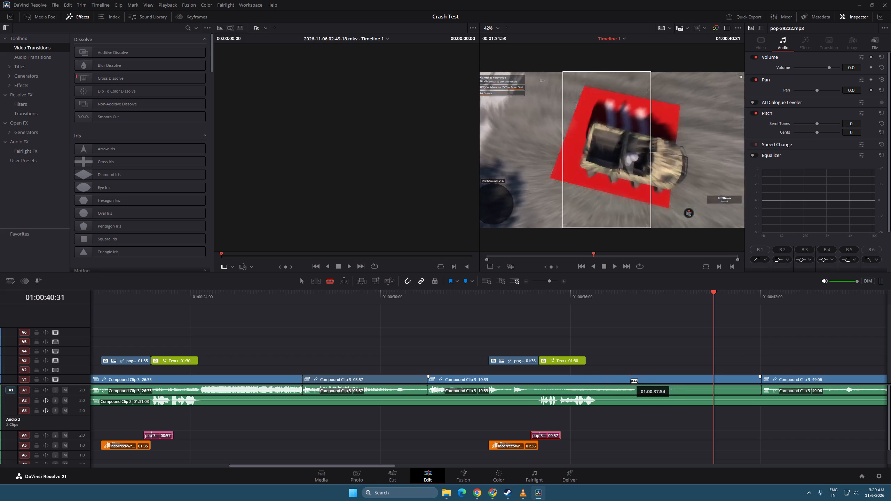
pyautogui.click(637, 381)
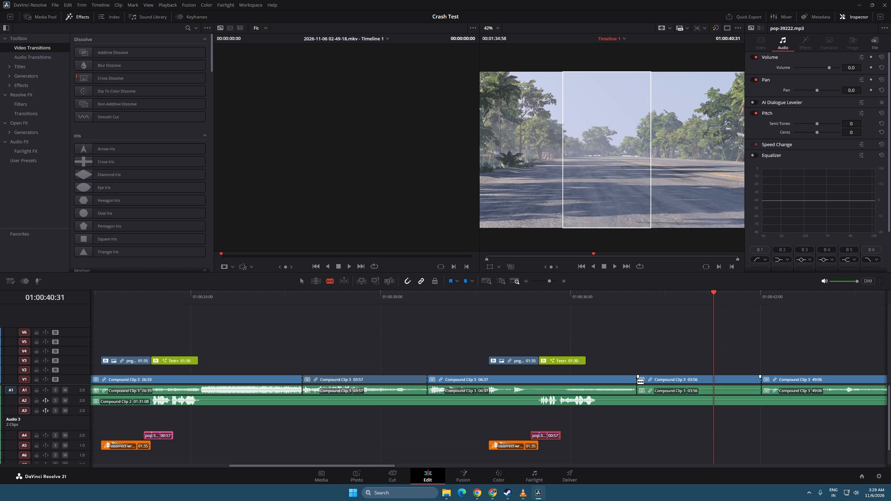
pyautogui.click(300, 284)
pyautogui.click(716, 376)
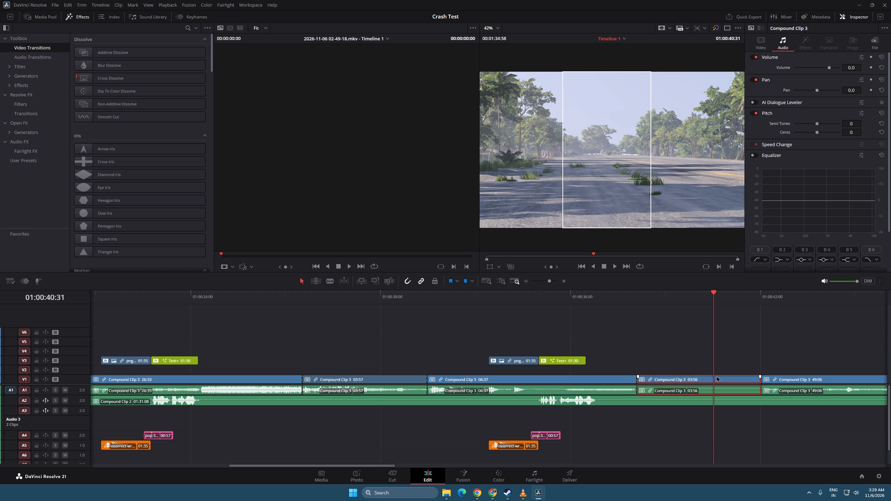
pyautogui.press('Delete')
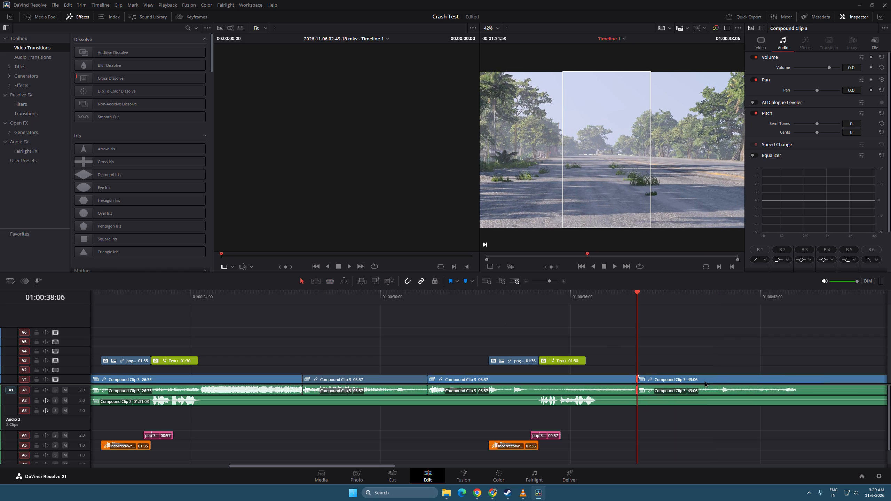
pyautogui.press('space')
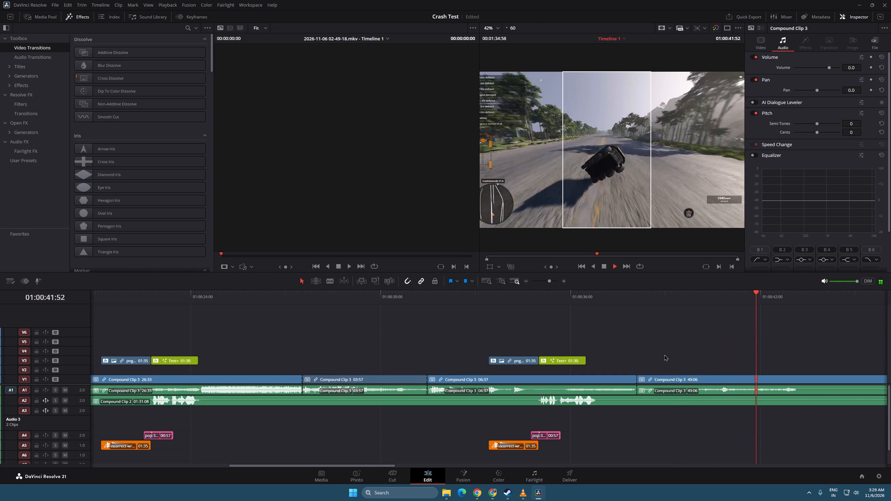
# Play on through the last main footage clip and find the exact frame where the eight-wheeled vehicle shot changes to the tank.
pyautogui.click(548, 283)
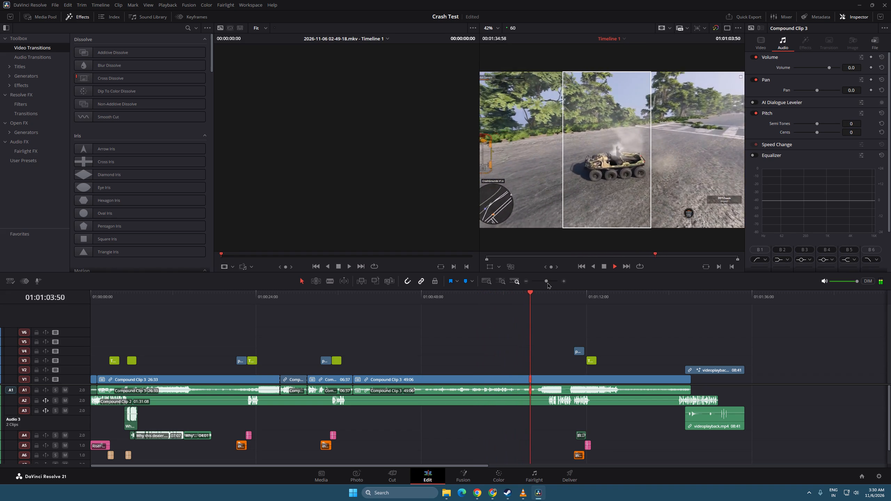
pyautogui.press('space')
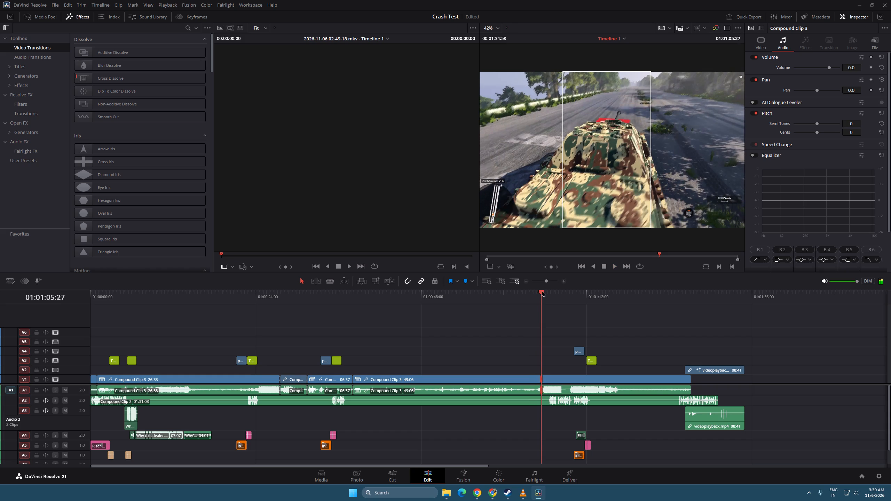
pyautogui.click(535, 296)
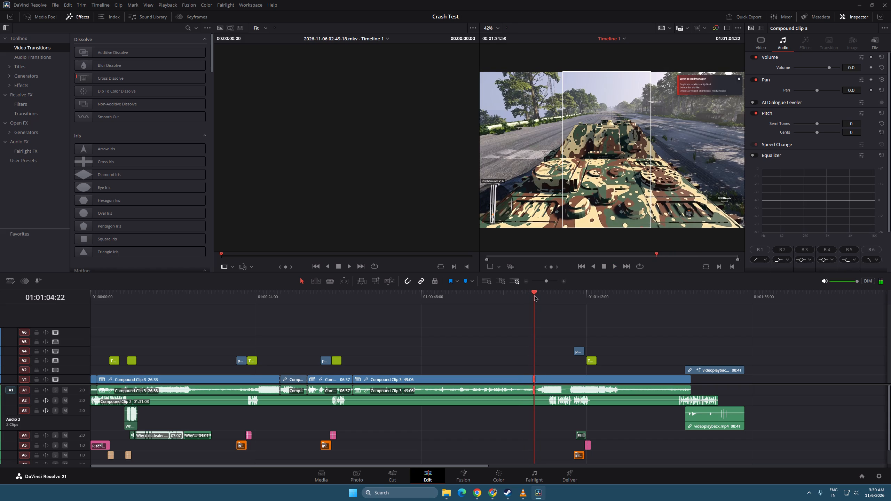
pyautogui.press('Left')
pyautogui.press('Left')
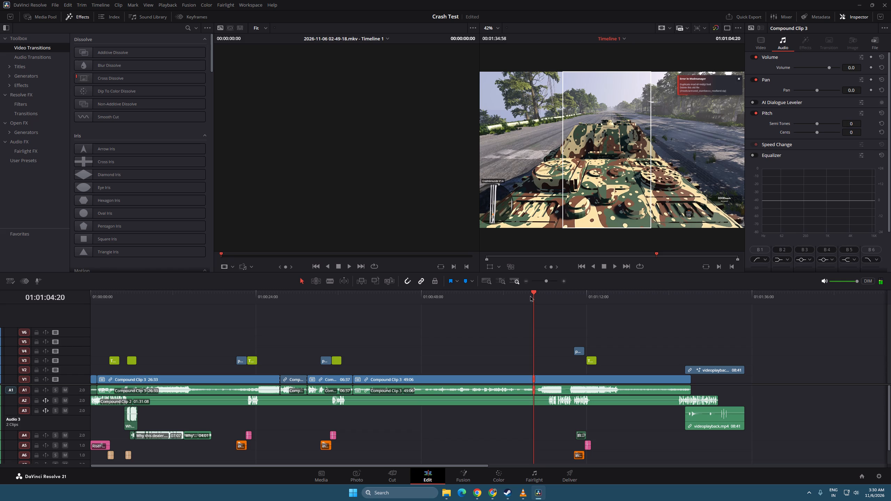
pyautogui.press('Left')
pyautogui.press('Left')
pyautogui.press('Left')
pyautogui.press('Left')
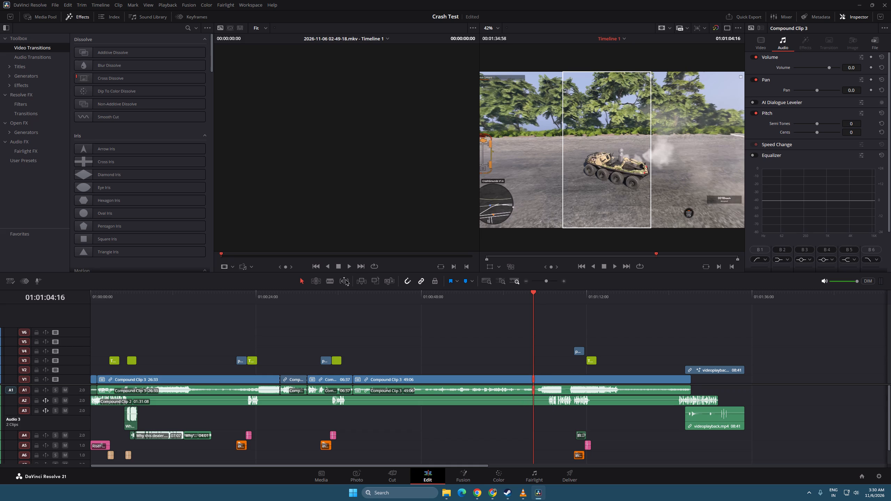
# Split Compound Clip 2 on audio track A2 at 01:00:48:48 and 01:01:06:14 to isolate the silent stretch.
pyautogui.click(331, 279)
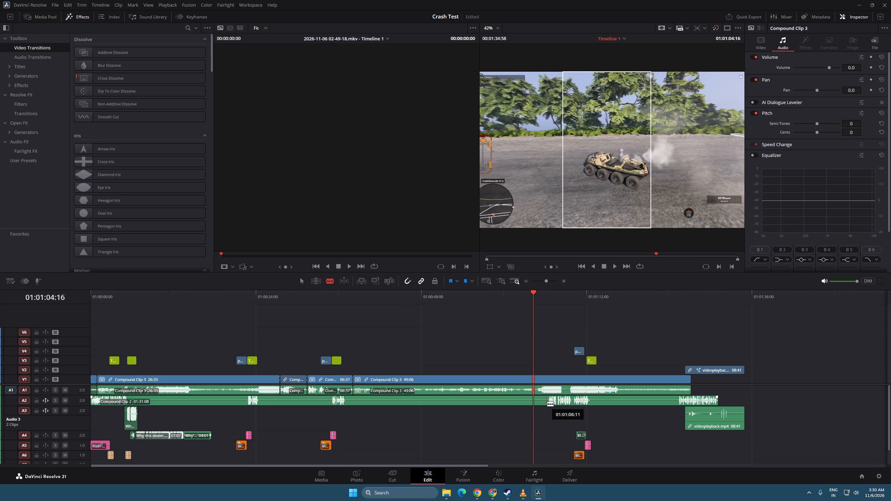
pyautogui.click(547, 404)
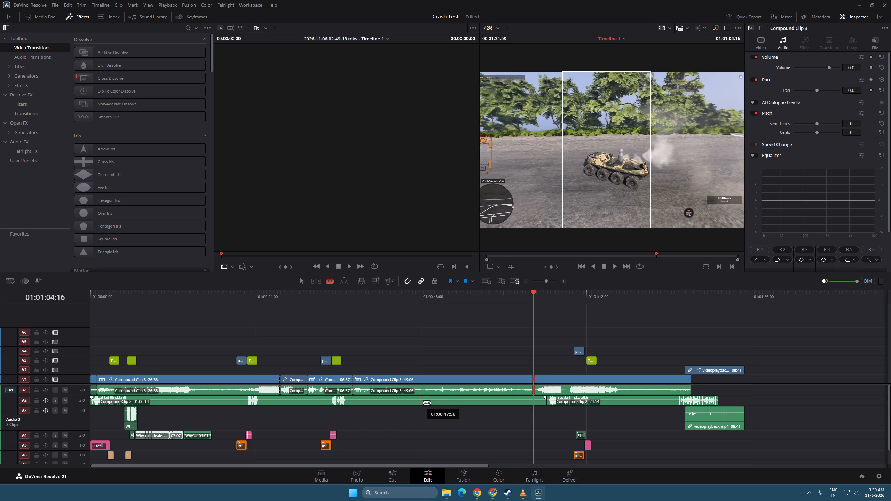
pyautogui.click(427, 402)
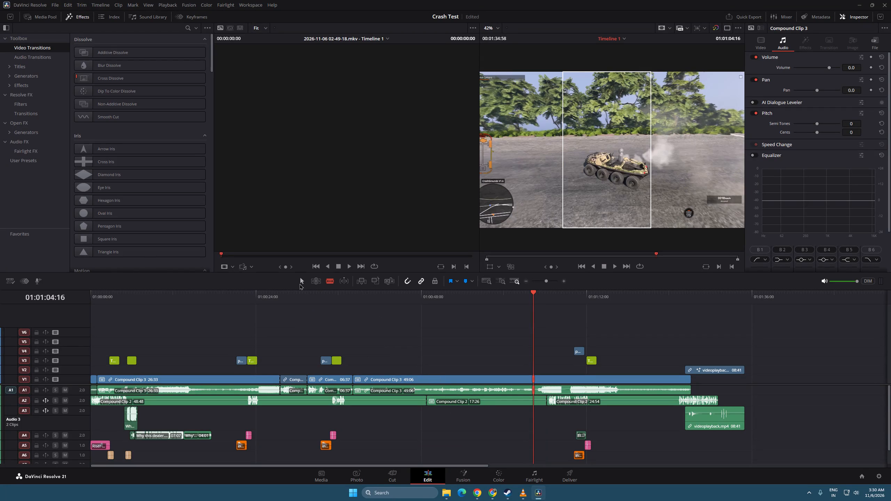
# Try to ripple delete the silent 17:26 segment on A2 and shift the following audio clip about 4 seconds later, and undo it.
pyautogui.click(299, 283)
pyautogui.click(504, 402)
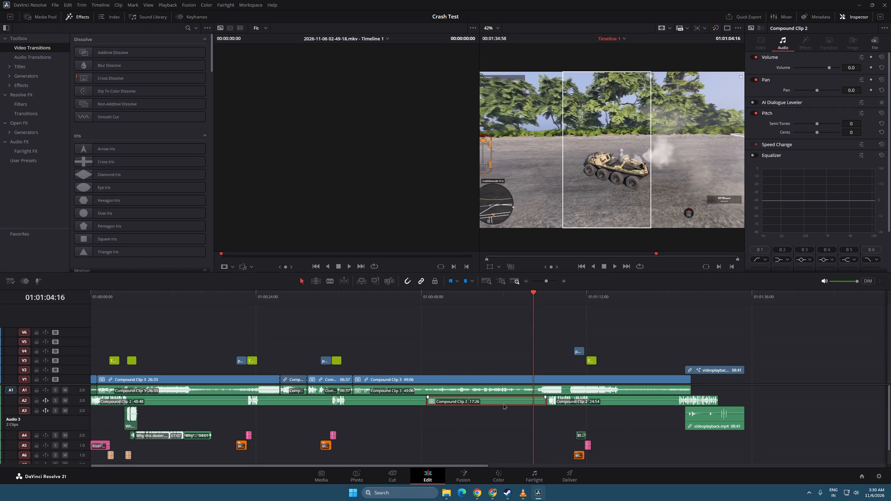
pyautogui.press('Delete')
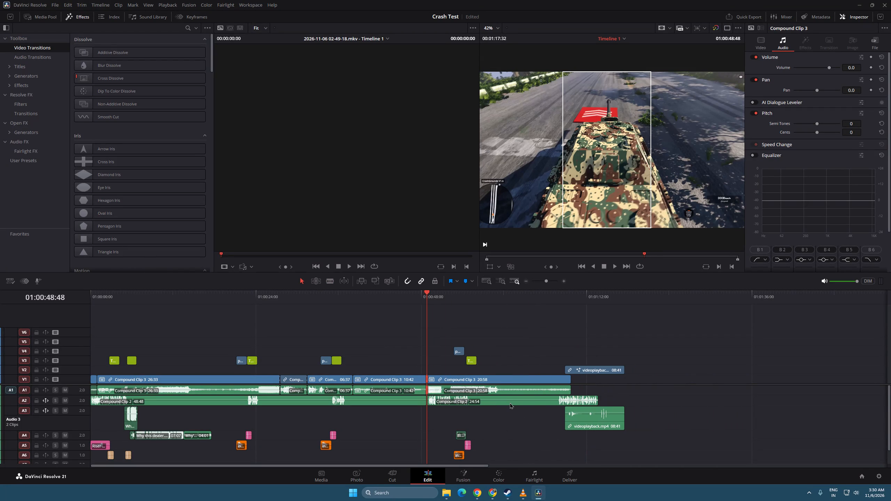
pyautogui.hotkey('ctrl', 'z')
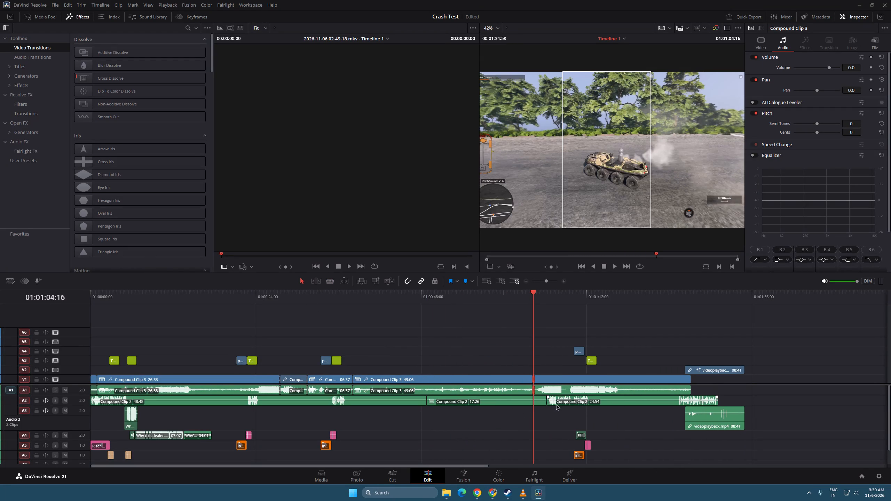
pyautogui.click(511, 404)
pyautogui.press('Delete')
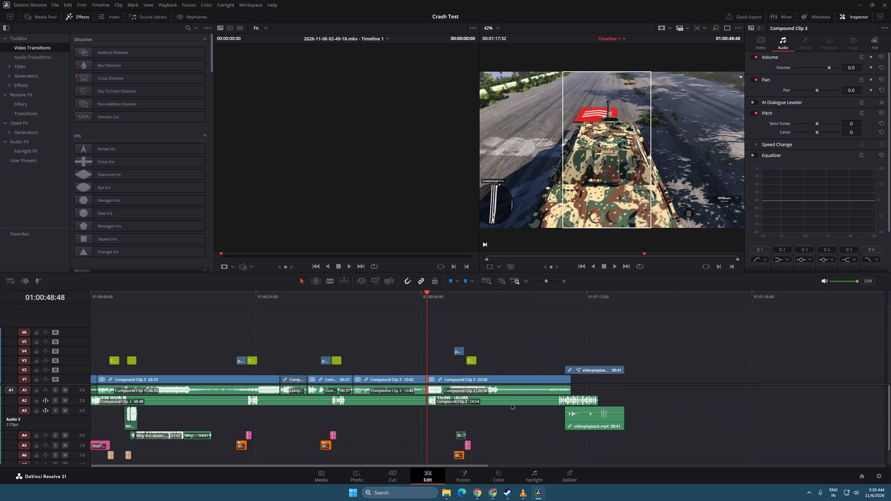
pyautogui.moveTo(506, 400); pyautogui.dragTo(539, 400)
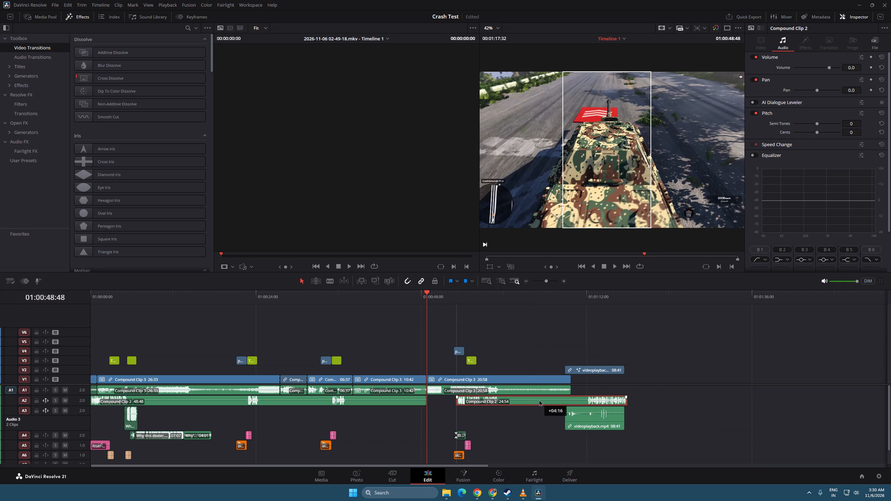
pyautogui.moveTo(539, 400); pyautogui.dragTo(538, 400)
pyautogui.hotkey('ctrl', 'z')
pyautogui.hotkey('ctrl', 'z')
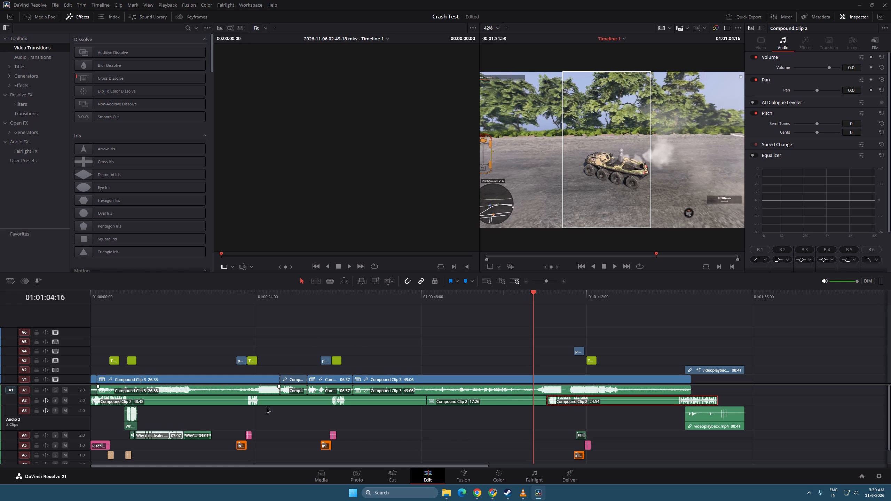
# Toggle the auto track selectors of A2 and A3 and ripple delete the silent 17:26 segment of Compound Clip 2.
pyautogui.click(46, 398)
pyautogui.click(47, 411)
pyautogui.click(473, 401)
pyautogui.press('Delete')
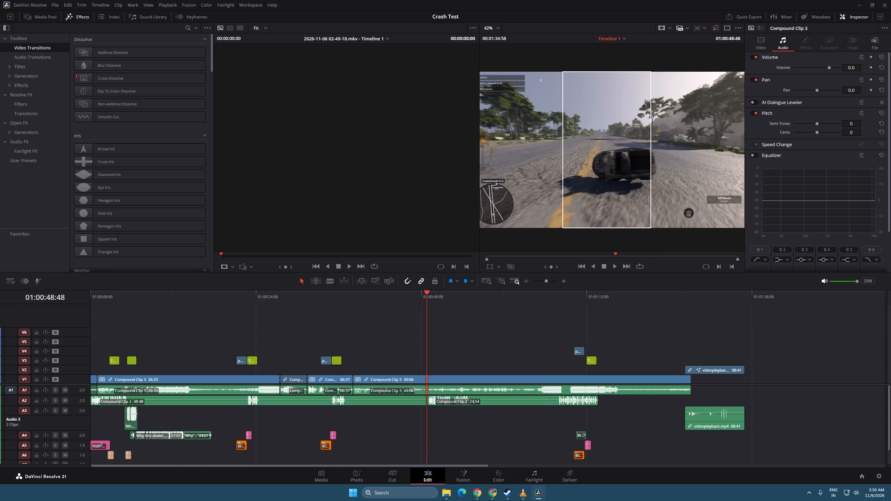
# Move the remaining 24:54 audio clip on A2 so it ends together with the main footage, and play back its start.
pyautogui.moveTo(497, 402); pyautogui.dragTo(583, 398)
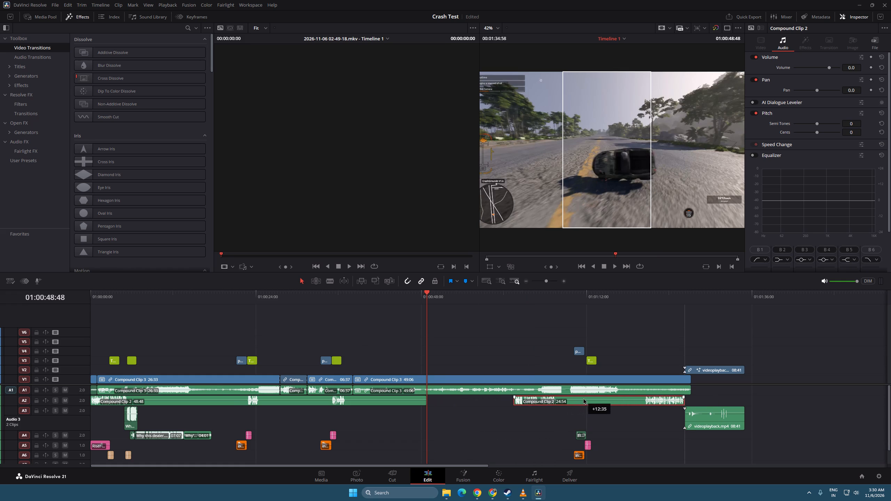
pyautogui.moveTo(583, 398); pyautogui.dragTo(590, 404)
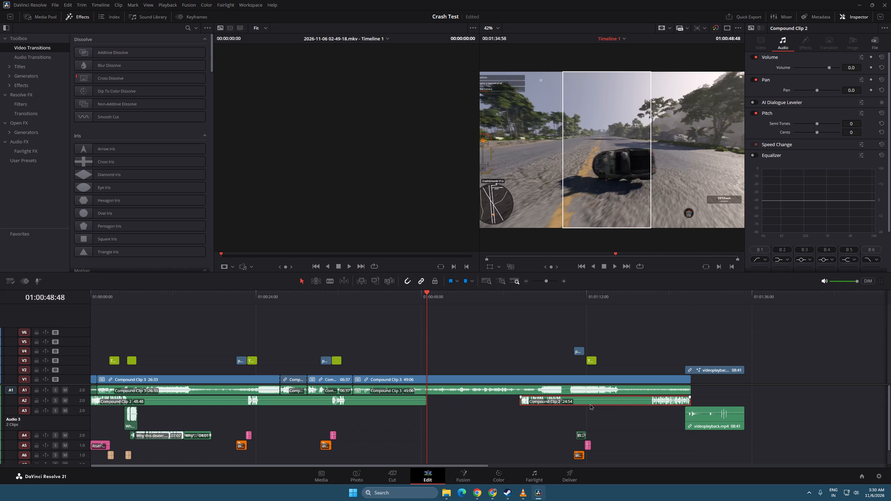
pyautogui.click(514, 291)
pyautogui.press('space')
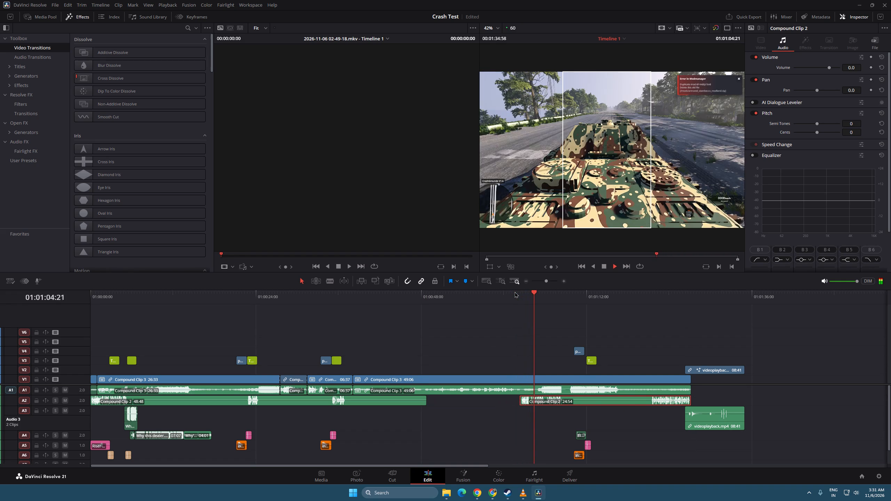
pyautogui.press('space')
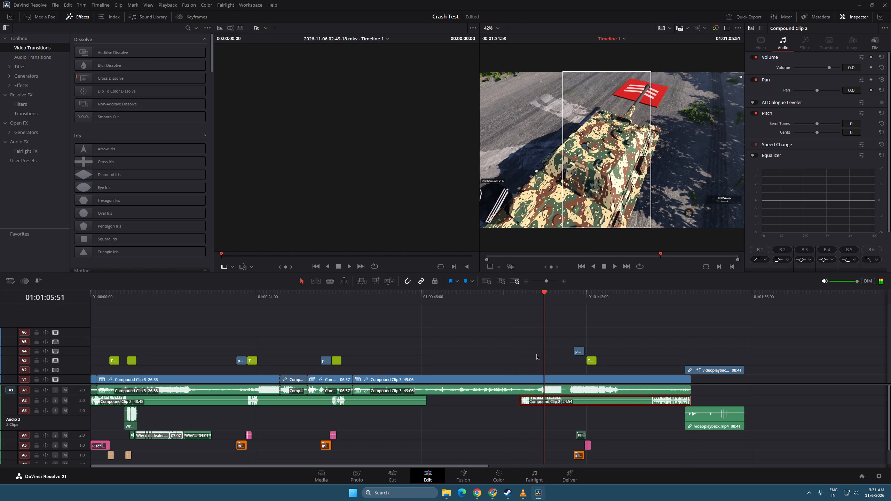
# Copy the second cross image with its incorrect-wrong sound, paste it at the start of the moved A2 audio, and preview it.
pyautogui.click(325, 361)
pyautogui.hotkey('ctrl', 'c')
pyautogui.click(513, 286)
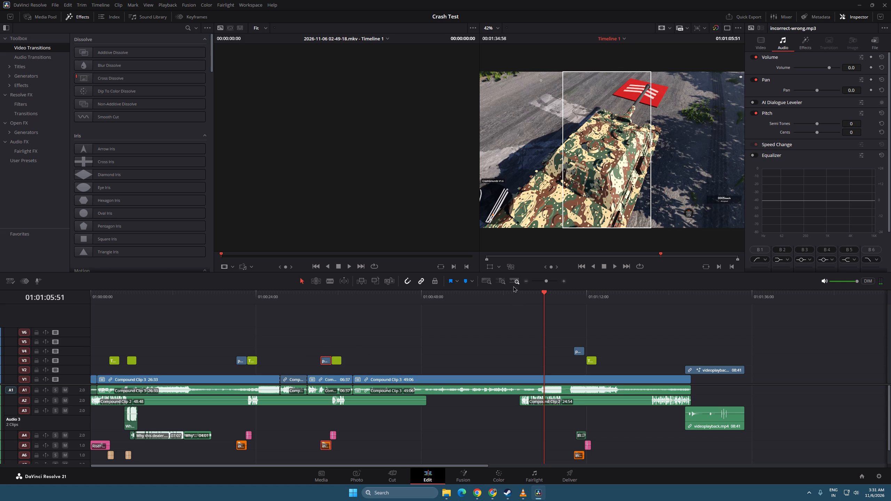
pyautogui.click(519, 294)
pyautogui.hotkey('ctrl', 'v')
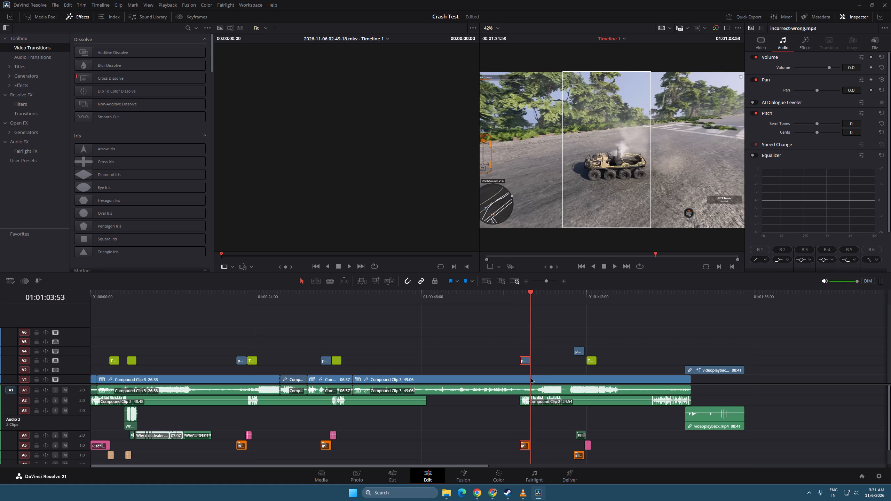
pyautogui.click(517, 295)
pyautogui.press('space')
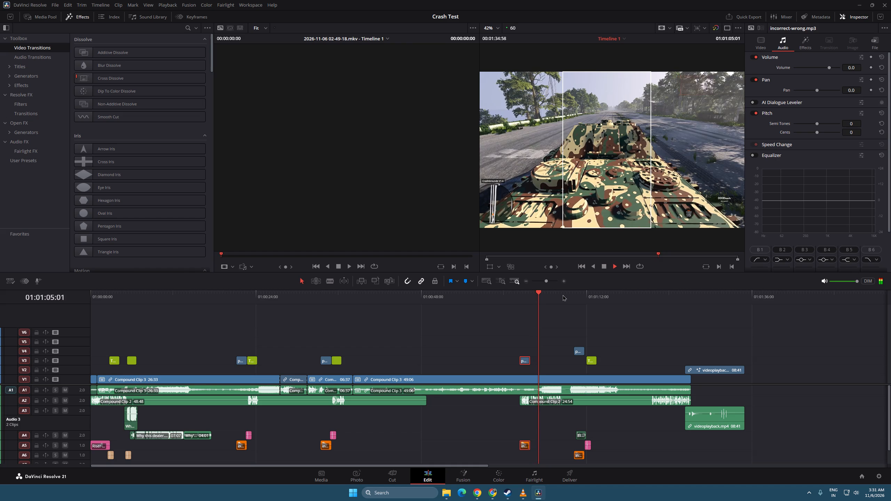
pyautogui.press('space')
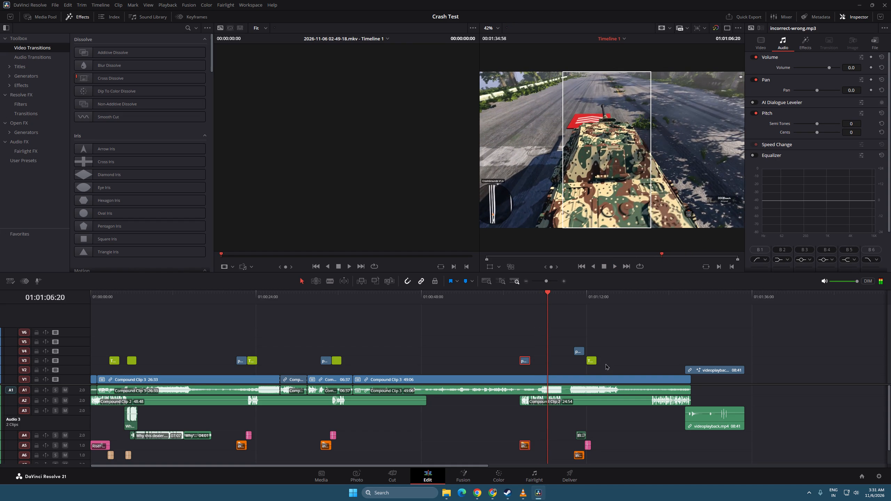
# Move the McLaren Senna title earlier on V3 so it starts right after the newly pasted cross image.
pyautogui.click(577, 292)
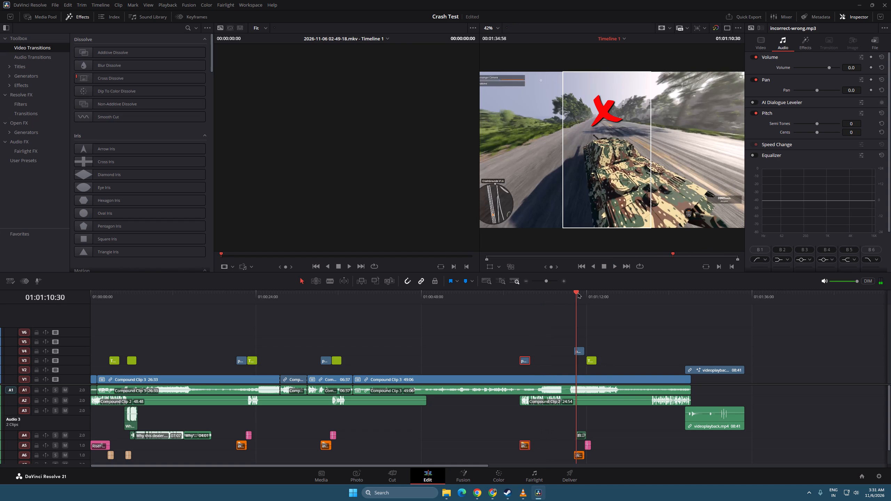
pyautogui.moveTo(593, 360); pyautogui.dragTo(546, 364)
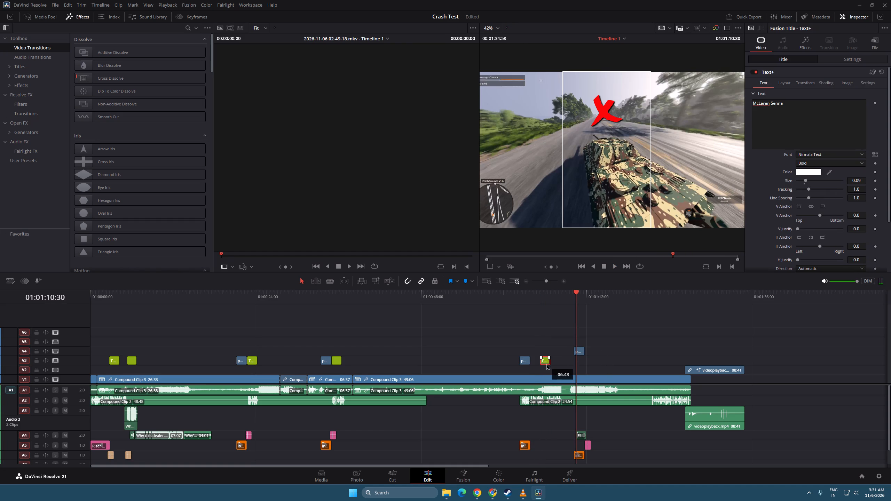
pyautogui.moveTo(546, 364); pyautogui.dragTo(537, 363)
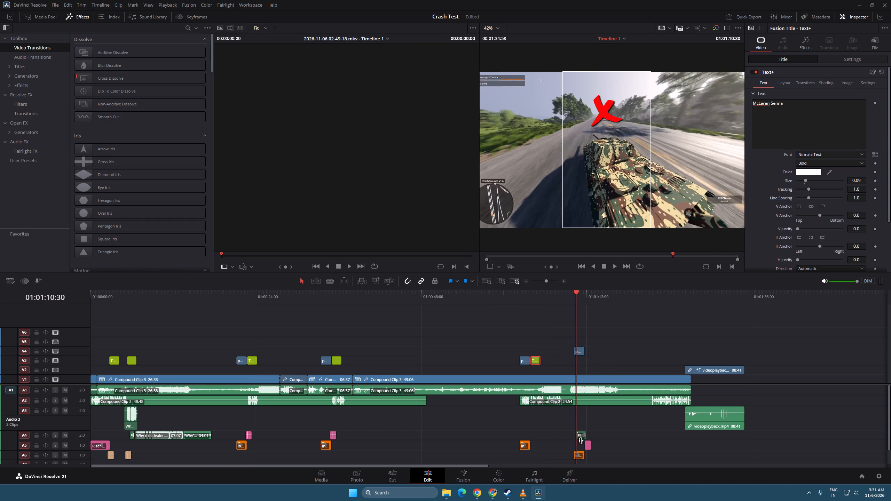
# Delete the leftover ElevenLabs voice clip on audio track A4 near 01:01:11.
pyautogui.click(580, 437)
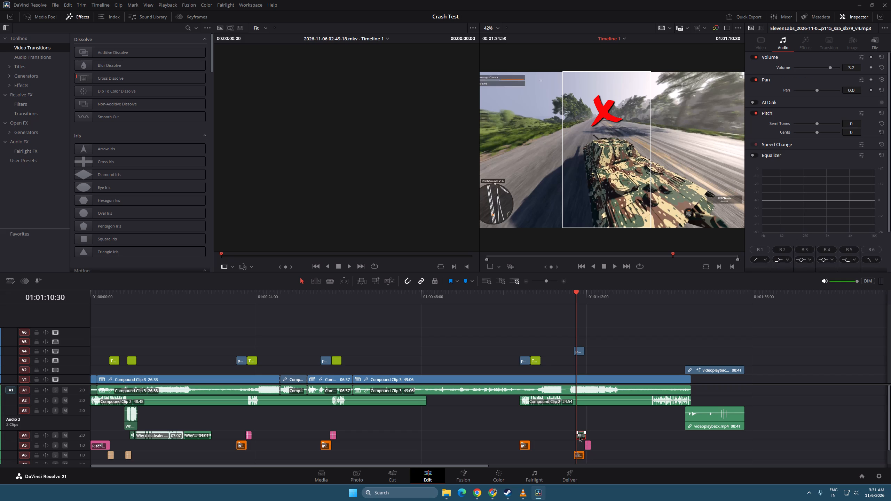
pyautogui.press('Delete')
# Move the leftover pop sound to A4 under the McLaren Senna title, starting just before the title appears.
pyautogui.moveTo(587, 448); pyautogui.dragTo(530, 434)
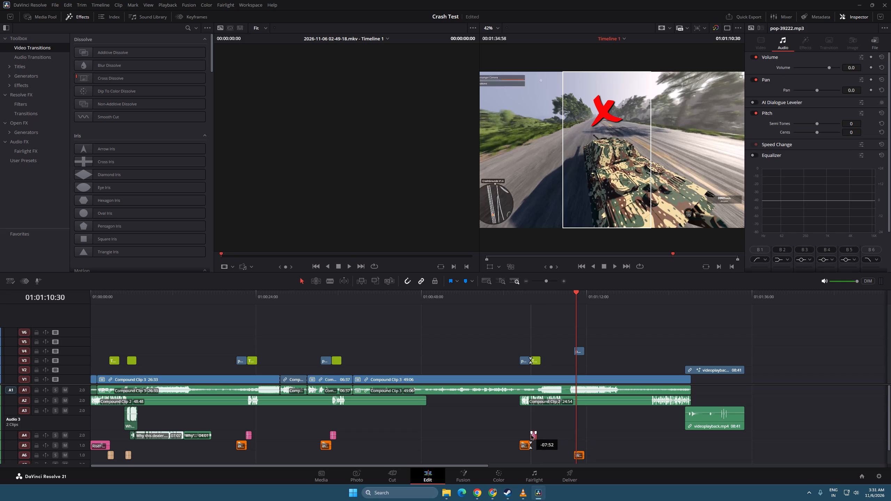
pyautogui.moveTo(530, 434); pyautogui.dragTo(529, 434)
pyautogui.click(528, 296)
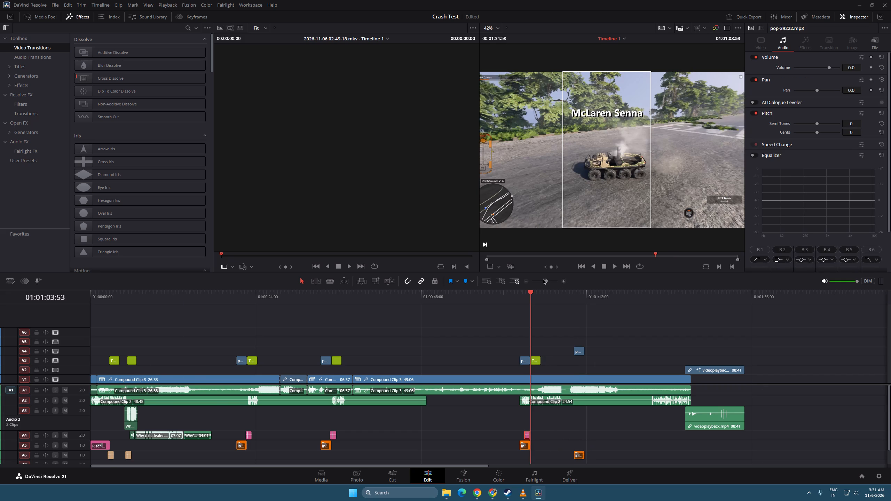
pyautogui.moveTo(543, 278); pyautogui.dragTo(550, 280)
pyautogui.moveTo(475, 436); pyautogui.dragTo(490, 434)
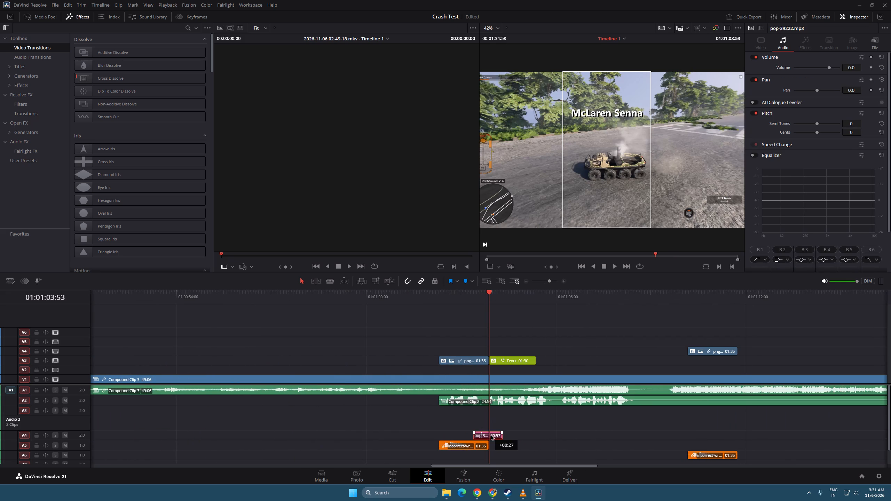
pyautogui.moveTo(490, 434); pyautogui.dragTo(497, 434)
# Change the text of the McLaren Senna title on V3 to "TANK".
pyautogui.click(508, 360)
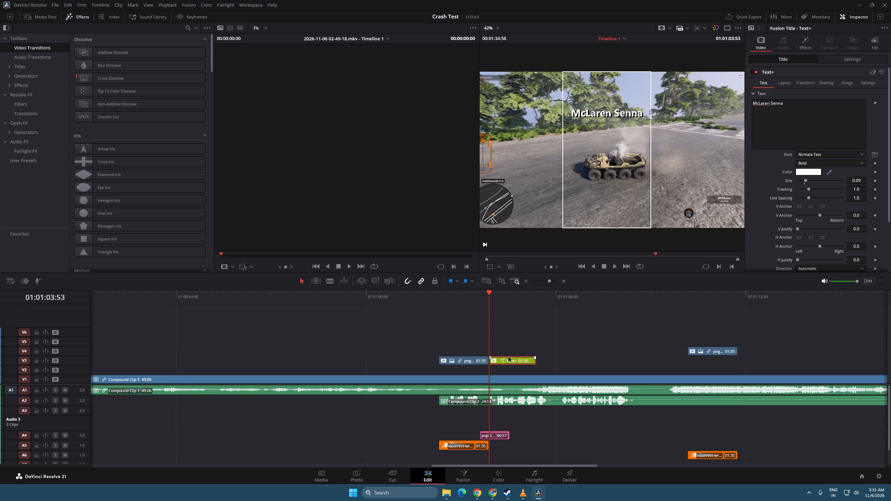
pyautogui.click(495, 293)
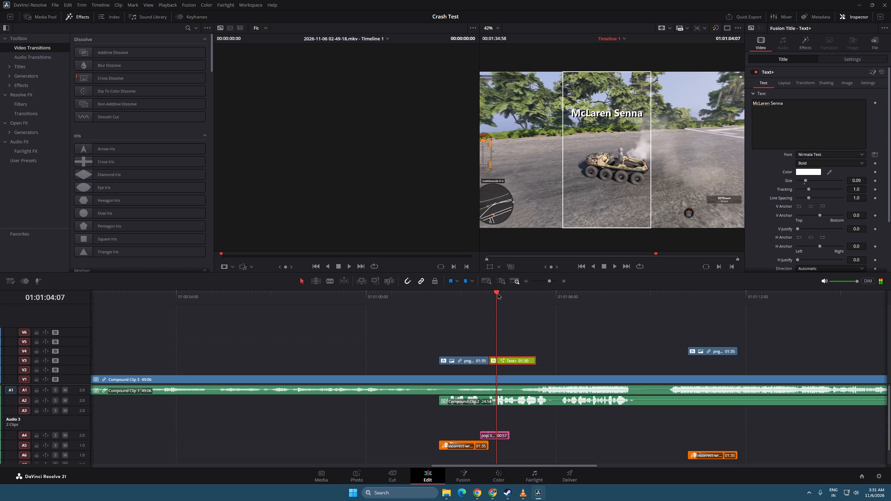
pyautogui.press('space')
pyautogui.press('space')
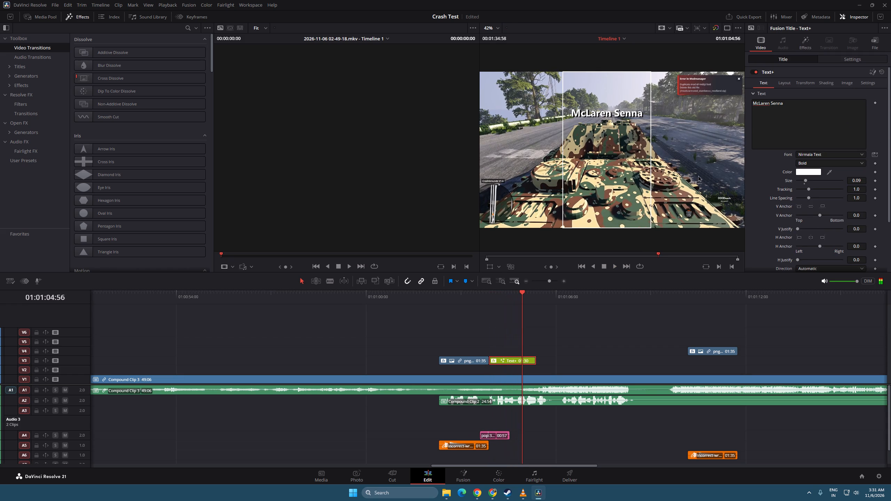
pyautogui.moveTo(791, 109); pyautogui.dragTo(723, 103)
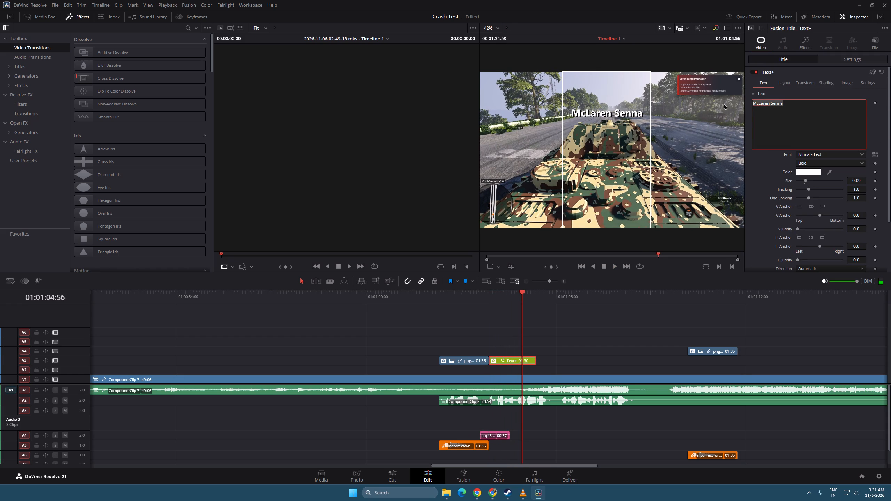
pyautogui.write('MI')
pyautogui.hotkey('shift', 'BackSpace')
pyautogui.press('BackSpace')
pyautogui.press('BackSpace')
pyautogui.write('TANN')
pyautogui.hotkey('shift', 'BackSpace')
pyautogui.hotkey('shift', 'k')
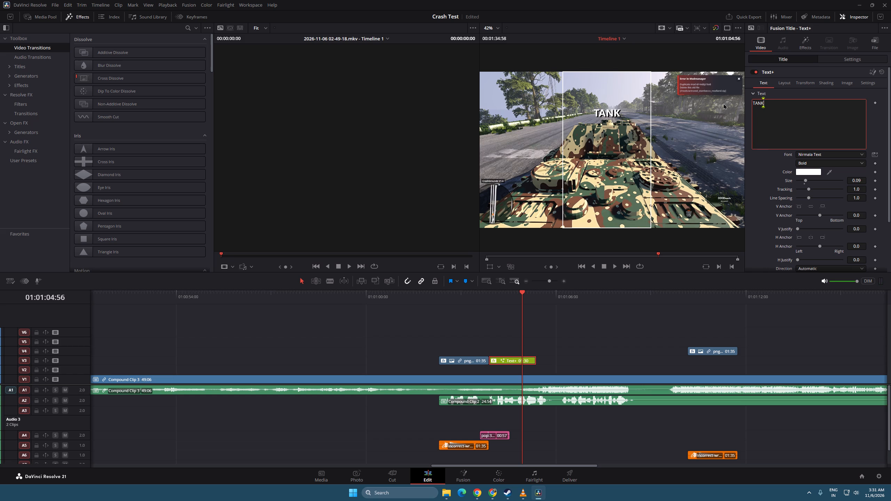
# Set the TANK title's text colour to bright green, #00ff00.
pyautogui.hotkey('ctrl', 'a')
pyautogui.click(813, 173)
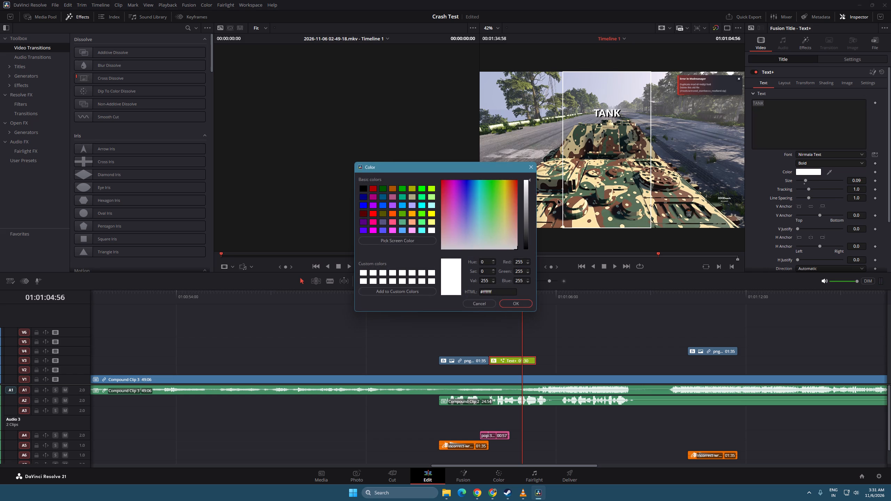
pyautogui.moveTo(477, 182); pyautogui.dragTo(505, 174)
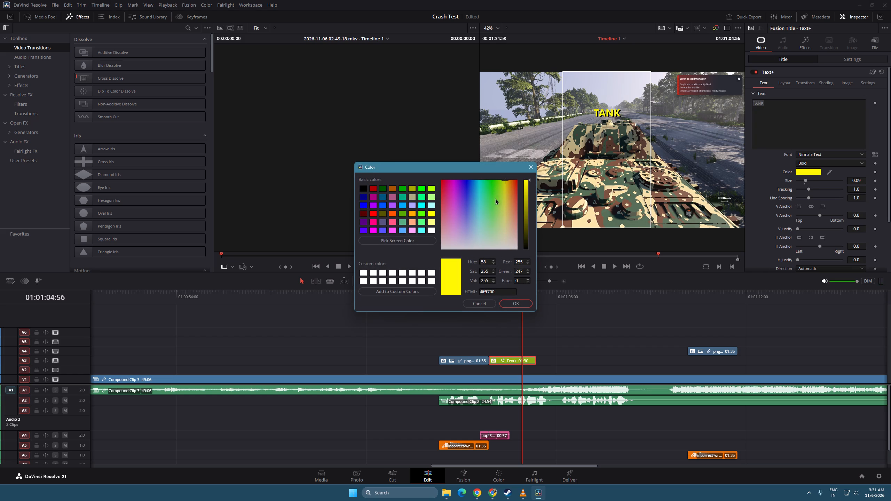
pyautogui.moveTo(490, 191); pyautogui.dragTo(492, 174)
pyautogui.click(866, 61)
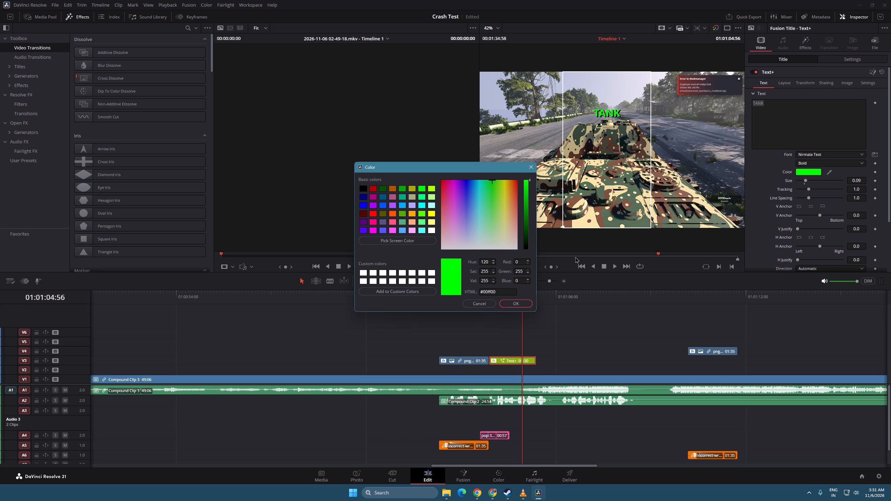
pyautogui.click(519, 297)
pyautogui.click(522, 303)
# Set the TANK title's transform zoom to 1.240 and preview the timeline up to the last cross image.
pyautogui.click(841, 61)
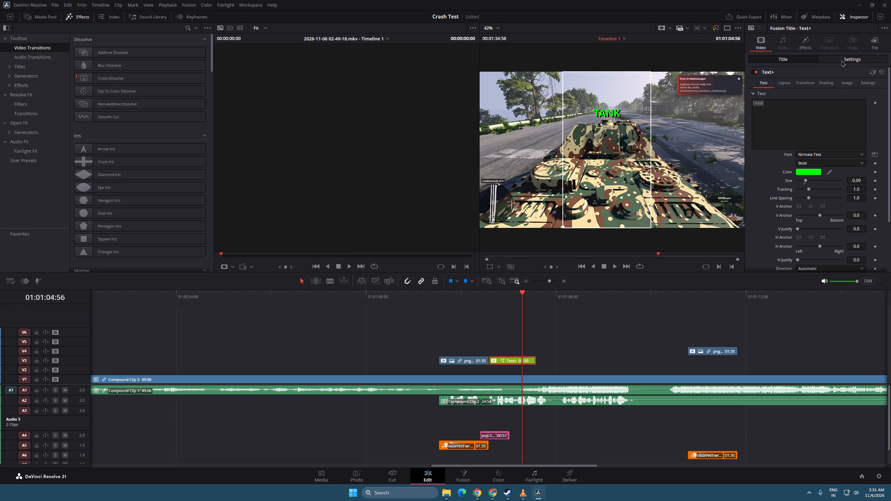
pyautogui.moveTo(814, 84); pyautogui.dragTo(839, 82)
pyautogui.press('space')
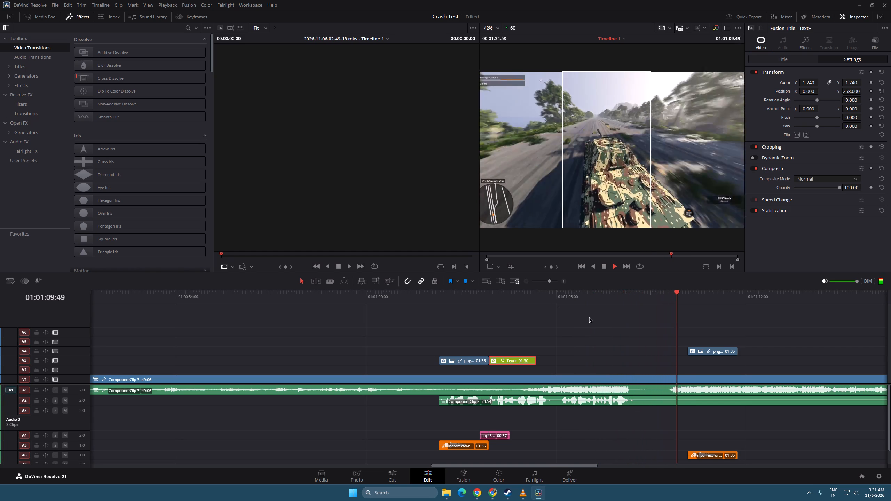
pyautogui.press('space')
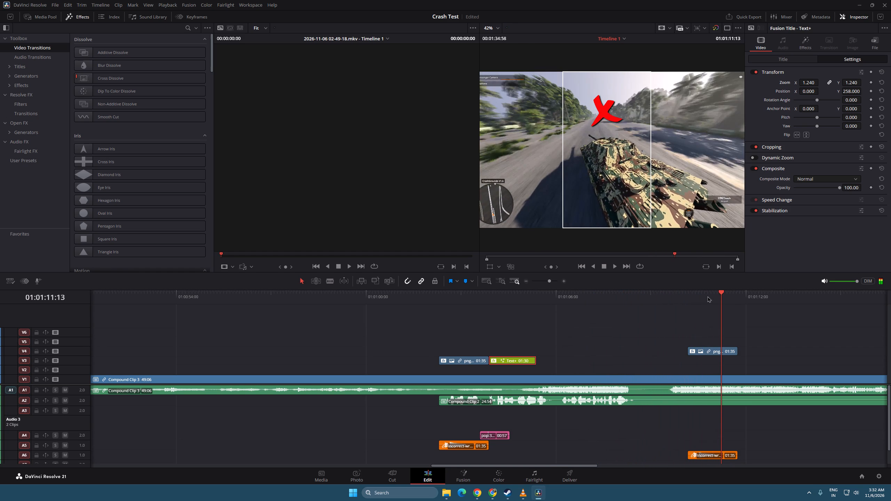
# Move the last cross image with its incorrect-wrong sound to V2 and A4 near 01:01:22, shortly before the footage ends.
pyautogui.click(545, 283)
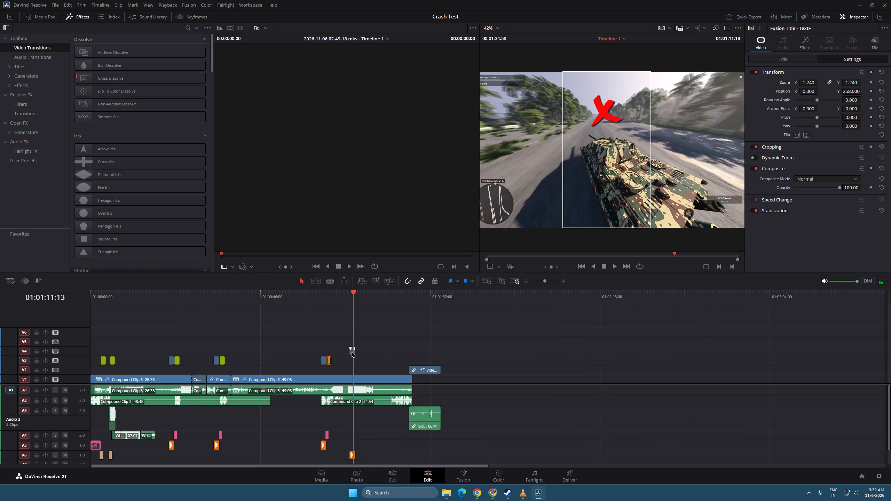
pyautogui.moveTo(351, 351); pyautogui.dragTo(399, 364)
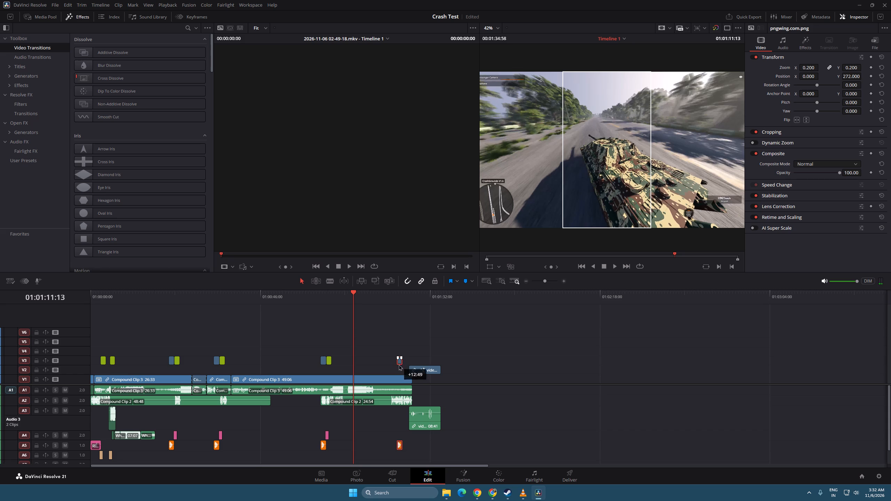
pyautogui.moveTo(399, 364); pyautogui.dragTo(395, 371)
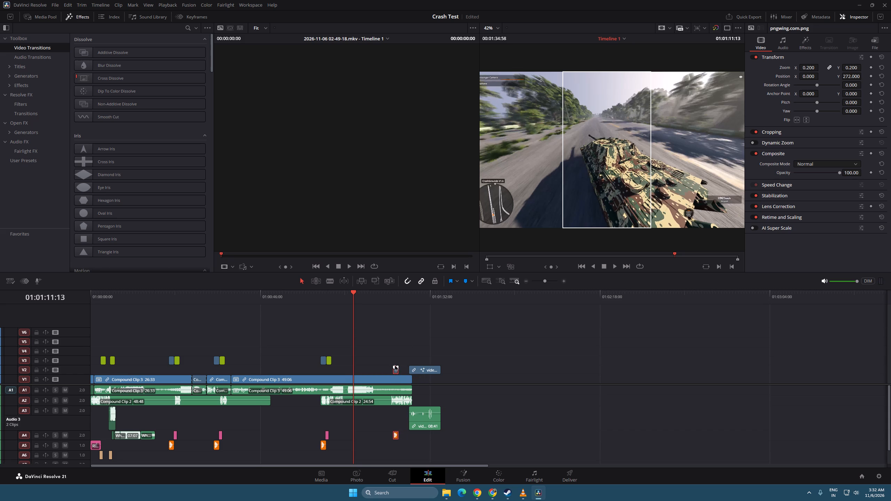
# Move the leftover videoplayback.mp4 clip to V5 with its audio on A6, ending level with the footage, and preview through the end.
pyautogui.press('space')
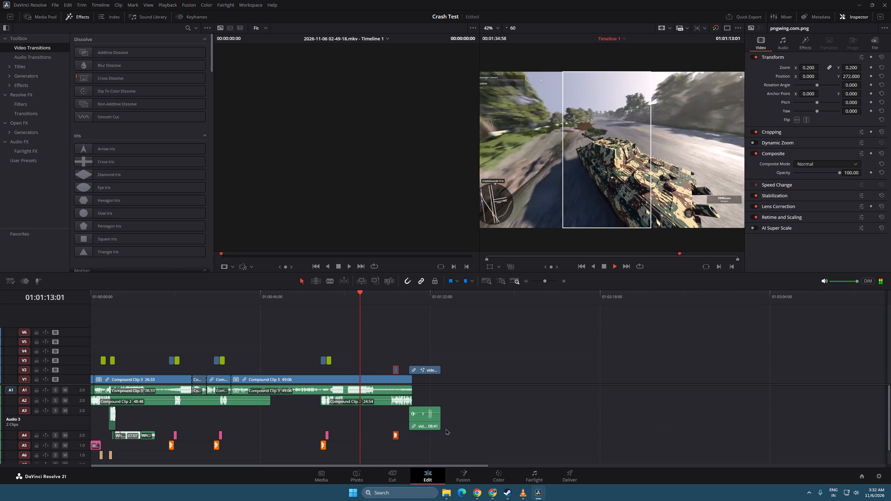
pyautogui.moveTo(419, 371); pyautogui.dragTo(404, 372)
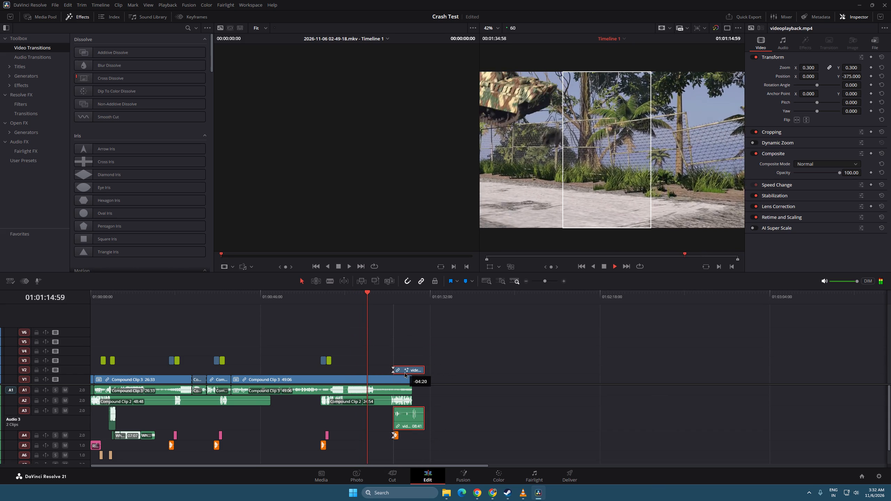
pyautogui.moveTo(404, 372); pyautogui.dragTo(393, 344)
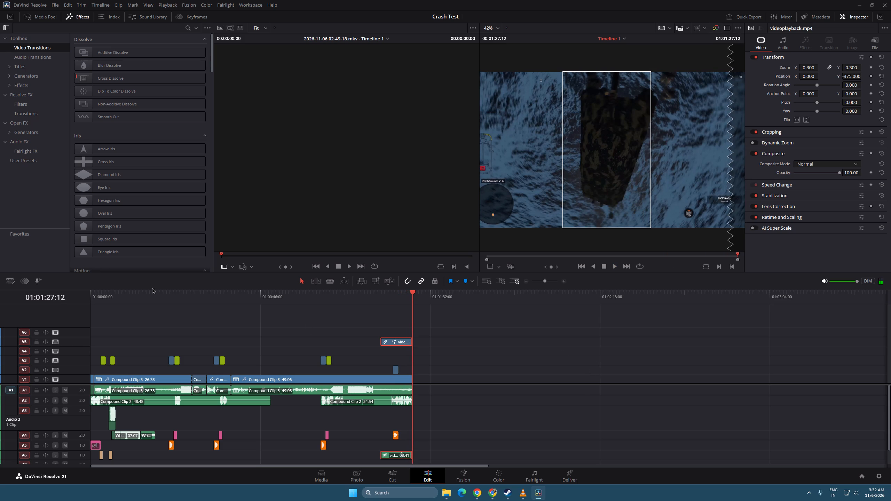
# Play from the start, set the 999KMPH title's transform zoom to 0.710, and preview the result.
pyautogui.moveTo(136, 292); pyautogui.dragTo(14, 298)
pyautogui.press('space')
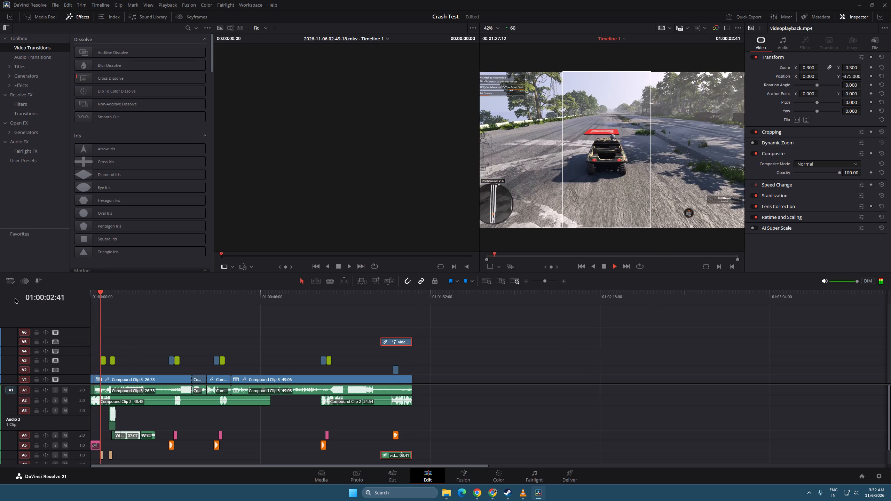
pyautogui.press('space')
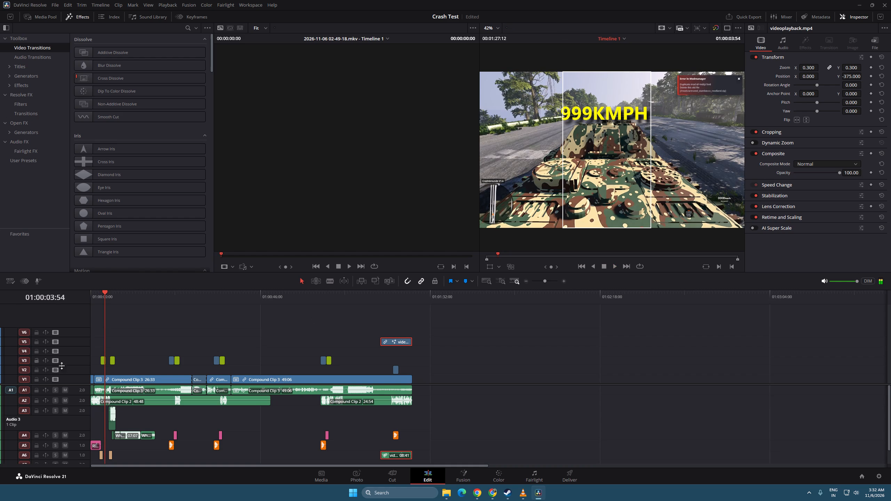
pyautogui.click(102, 360)
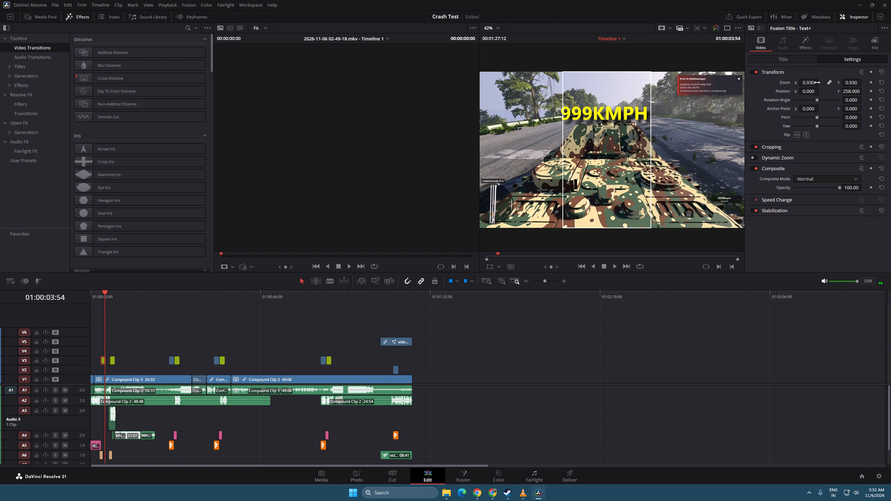
pyautogui.moveTo(817, 82); pyautogui.dragTo(809, 82)
pyautogui.press('space')
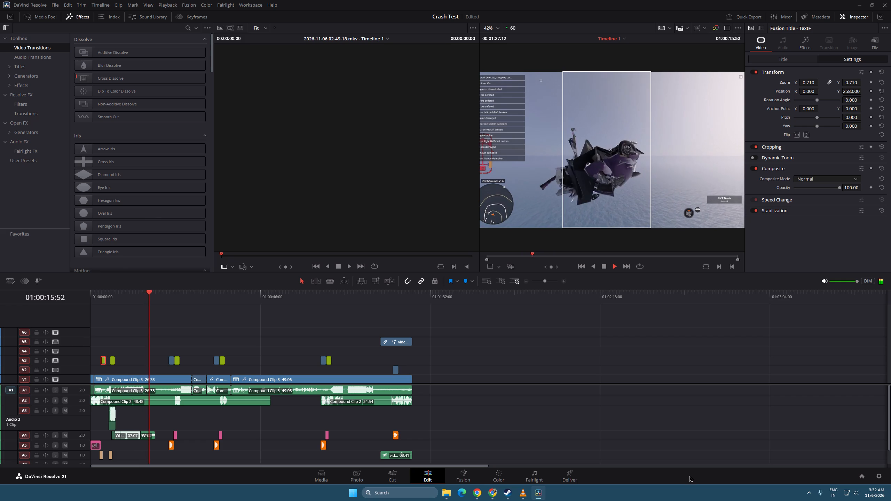
pyautogui.press('space')
# Set up the delivery with the H.265 Master render preset and the Quality encoding preset, and expand the advanced settings.
pyautogui.click(576, 478)
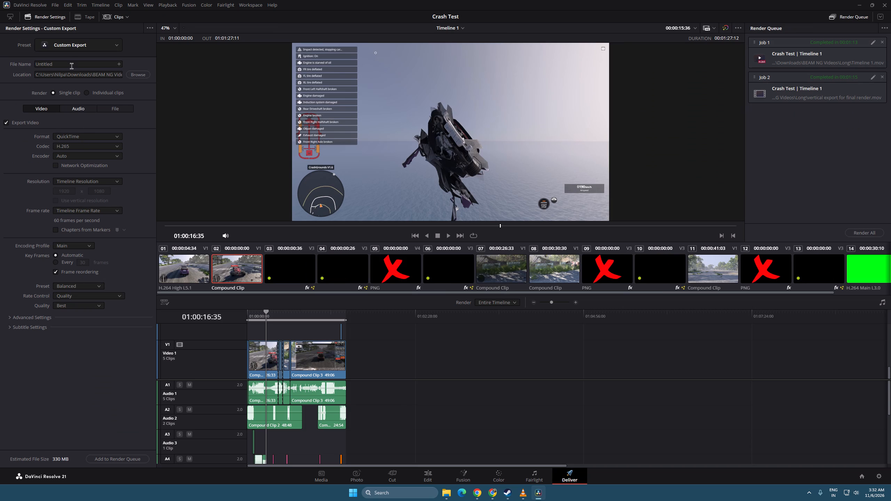
pyautogui.click(76, 45)
pyautogui.click(81, 115)
pyautogui.click(84, 284)
pyautogui.click(84, 310)
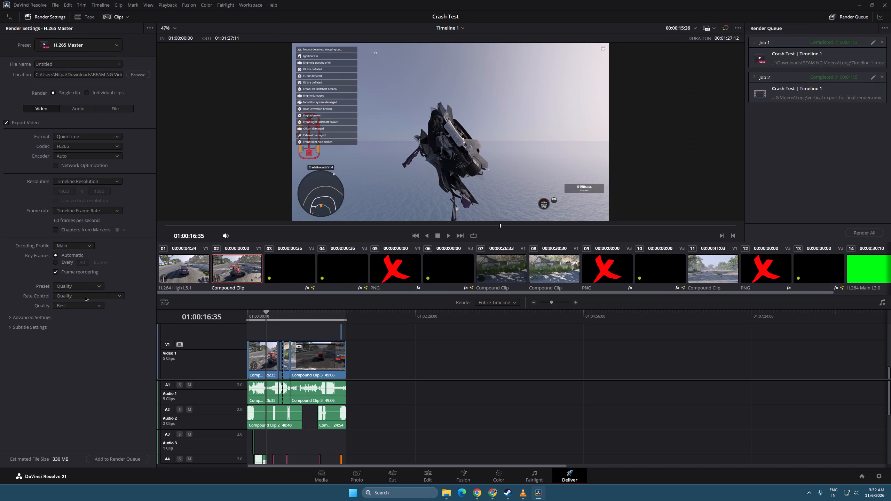
pyautogui.click(36, 321)
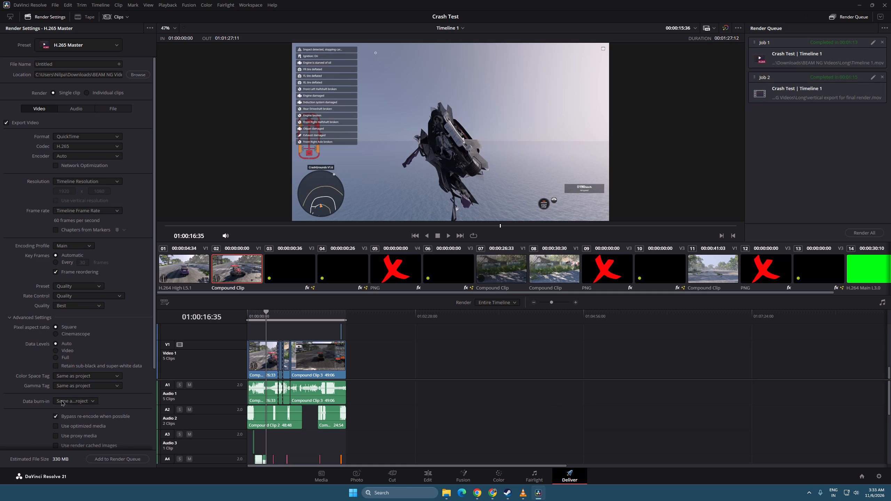
# Name the export file "yaris" in the BEAM NG Videos Long folder instead of replacing the existing Timeline 1 file.
pyautogui.click(129, 459)
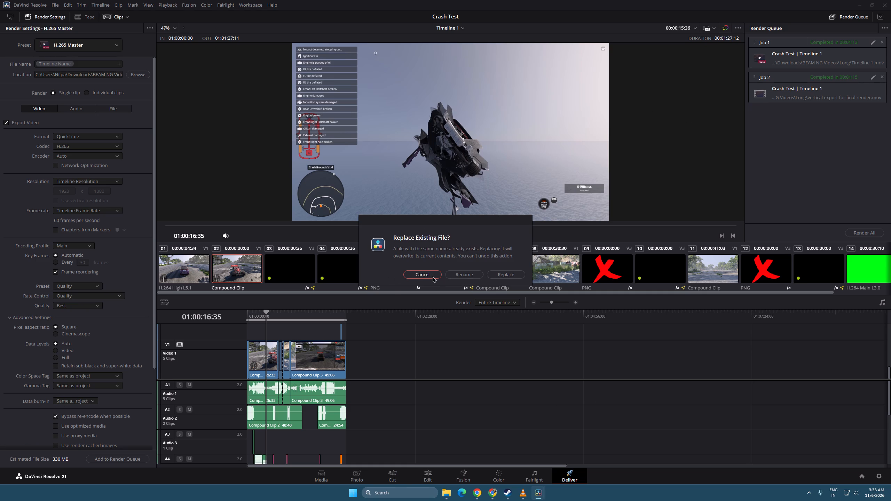
pyautogui.moveTo(425, 276); pyautogui.dragTo(421, 276)
pyautogui.click(93, 64)
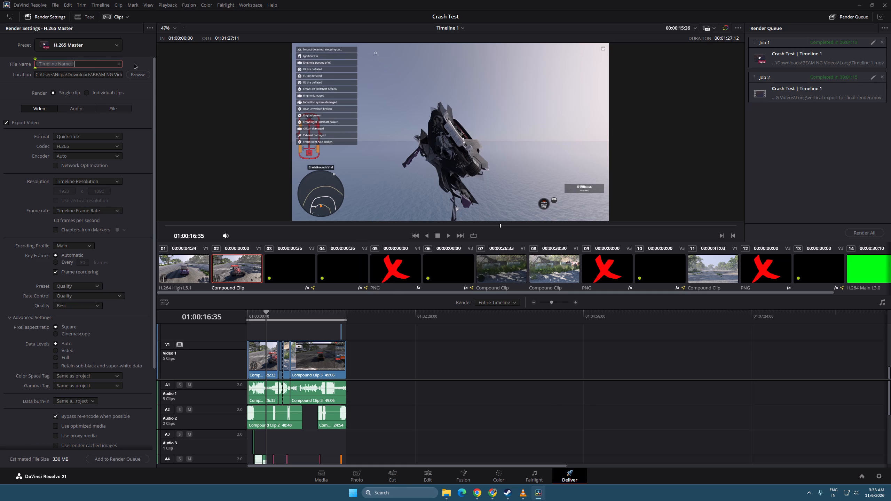
pyautogui.click(134, 73)
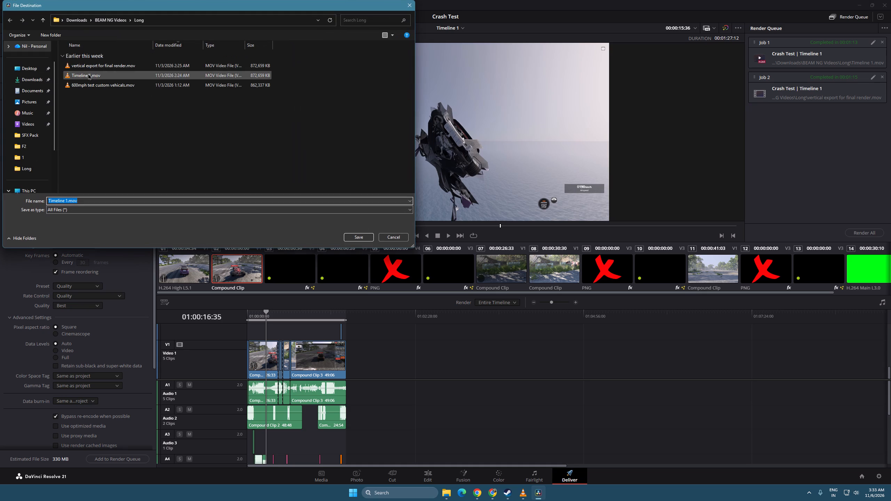
pyautogui.click(69, 200)
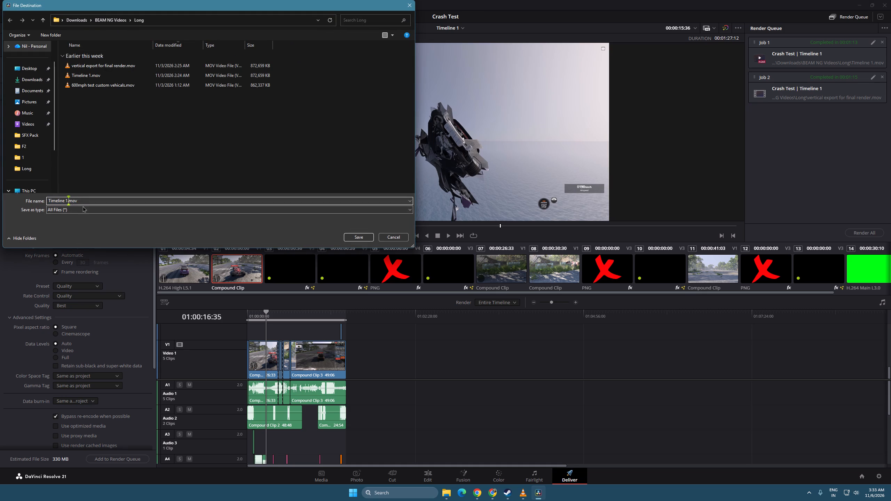
pyautogui.press('Left')
pyautogui.press('BackSpace')
pyautogui.press('BackSpace')
pyautogui.press('BackSpace')
pyautogui.press('BackSpace')
pyautogui.press('BackSpace')
pyautogui.press('BackSpace')
pyautogui.press('BackSpace')
pyautogui.press('BackSpace')
pyautogui.press('BackSpace')
pyautogui.press('BackSpace')
pyautogui.press('BackSpace')
pyautogui.press('BackSpace')
pyautogui.press('BackSpace')
pyautogui.write('yaris')
pyautogui.press('Return')
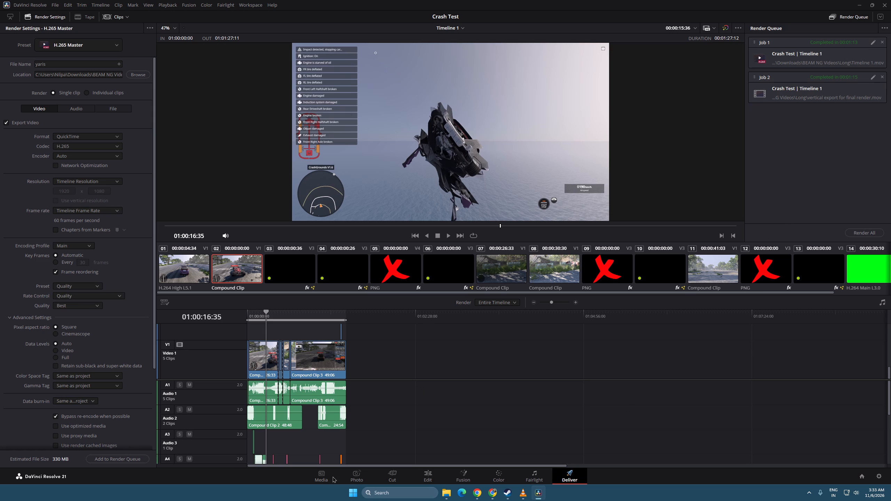
# Add the yaris export to the render queue and render it.
pyautogui.click(136, 463)
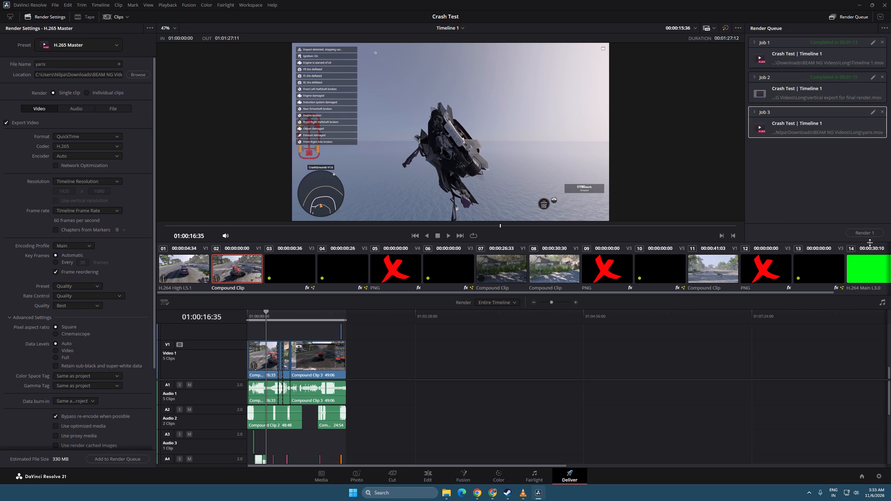
pyautogui.click(871, 234)
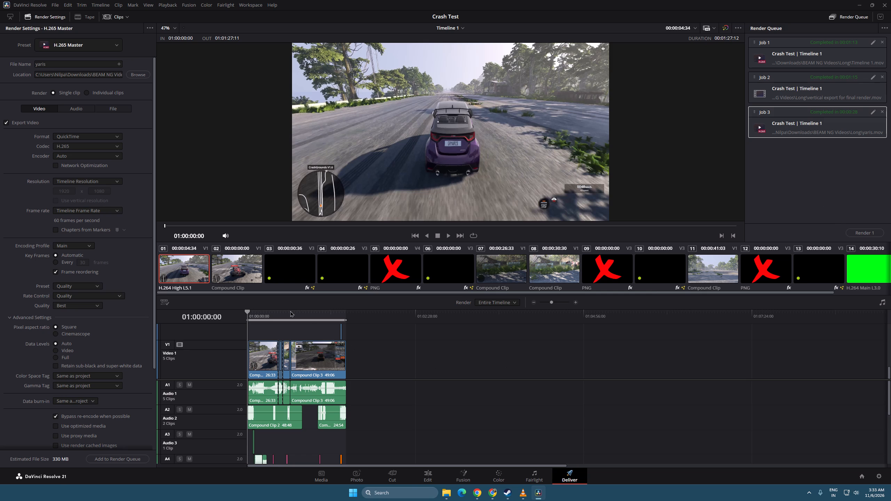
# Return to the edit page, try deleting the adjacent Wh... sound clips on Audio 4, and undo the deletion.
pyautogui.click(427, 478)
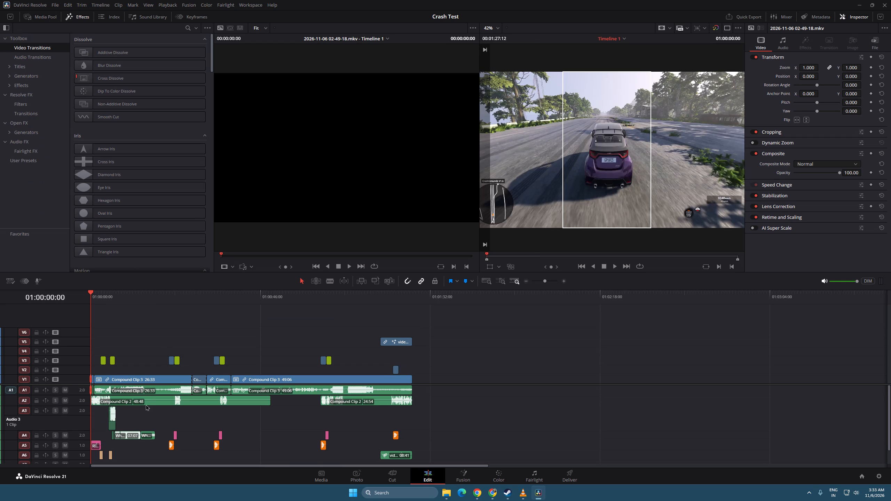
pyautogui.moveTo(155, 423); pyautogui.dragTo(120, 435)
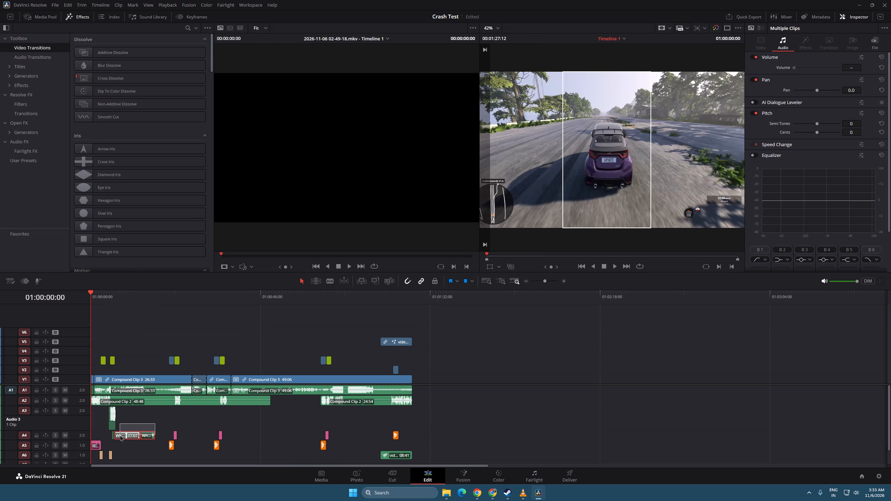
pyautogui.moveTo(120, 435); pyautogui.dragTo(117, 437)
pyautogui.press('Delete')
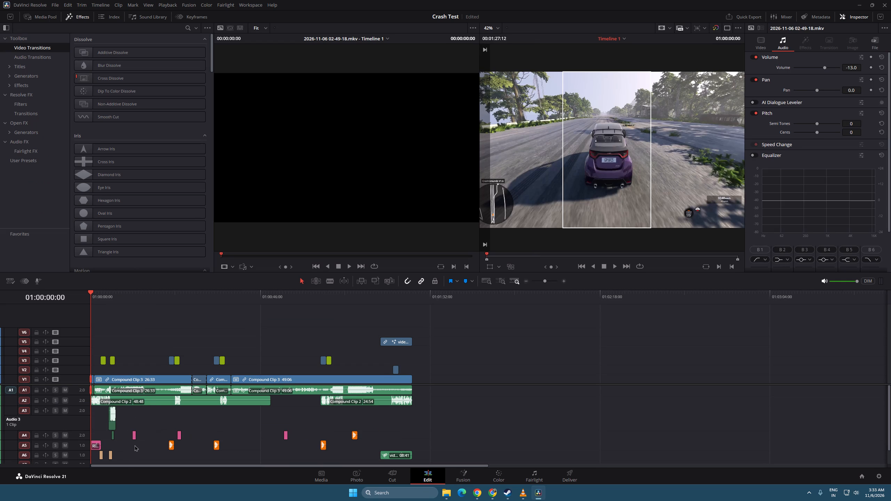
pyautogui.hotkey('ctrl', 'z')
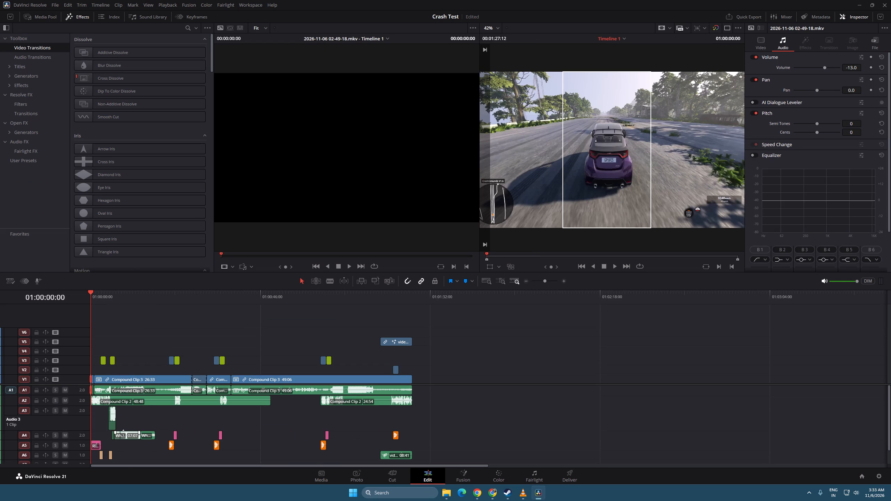
# Move the adjacent Wh... sound clips from Audio 4 past the end of the edit, delete them there, and preview from the start.
pyautogui.click(118, 429)
pyautogui.moveTo(152, 427); pyautogui.dragTo(119, 439)
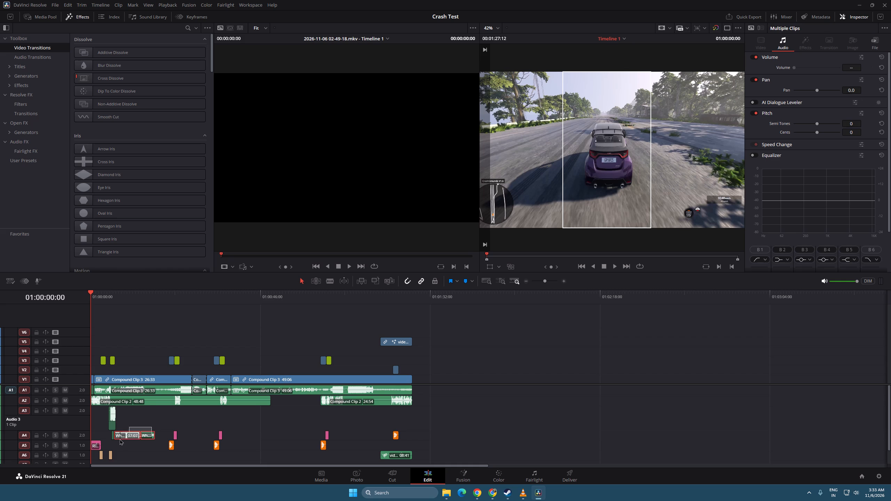
pyautogui.moveTo(119, 439); pyautogui.dragTo(118, 439)
pyautogui.moveTo(128, 436); pyautogui.dragTo(234, 425)
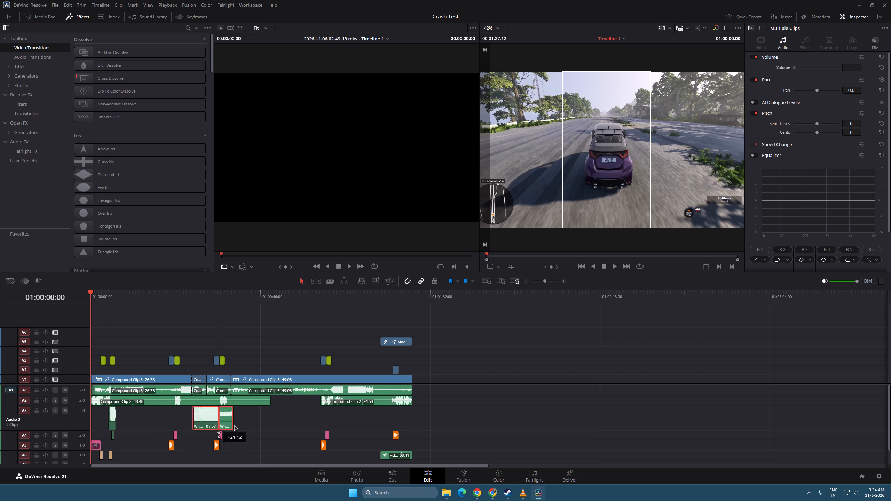
pyautogui.moveTo(234, 425); pyautogui.dragTo(671, 419)
pyautogui.press('Delete')
pyautogui.press('Delete')
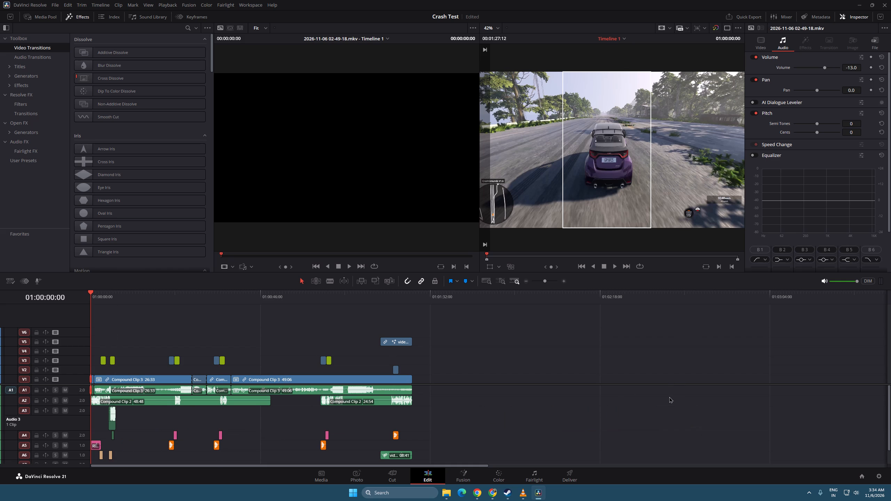
pyautogui.press('space')
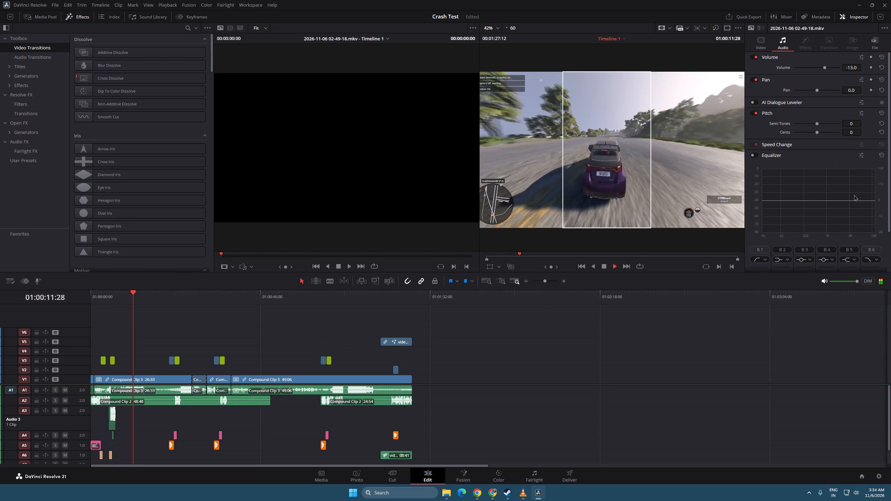
pyautogui.press('space')
# Name the export "yaris_long", add it to the render queue and render the new job.
pyautogui.click(562, 474)
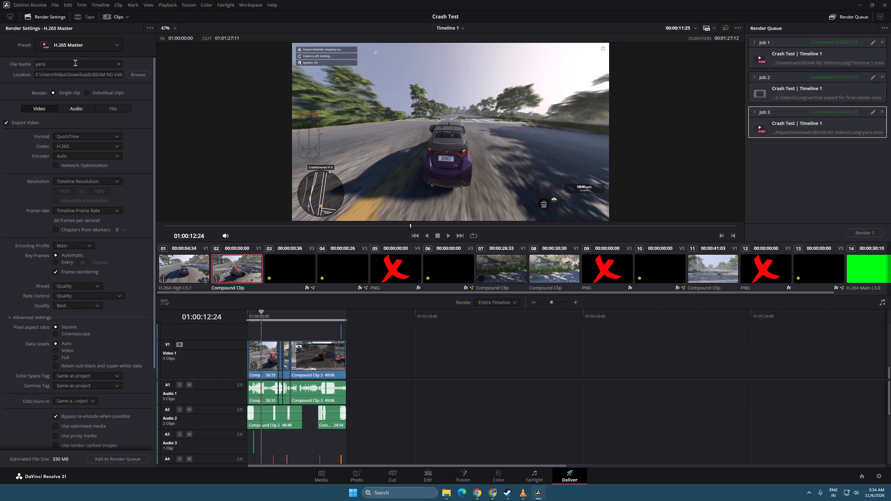
pyautogui.click(72, 63)
pyautogui.hotkey('shift', '_')
pyautogui.write('long')
pyautogui.scroll(-7, 29, 294)
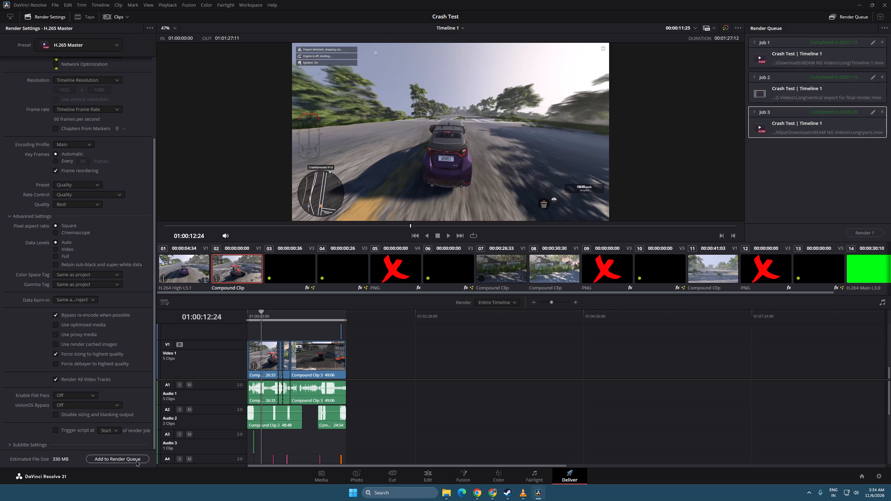
pyautogui.click(136, 460)
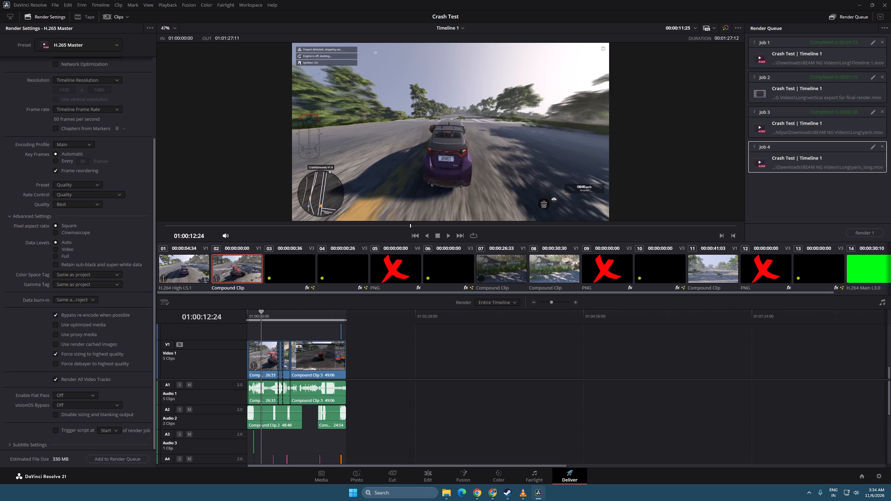
pyautogui.click(880, 235)
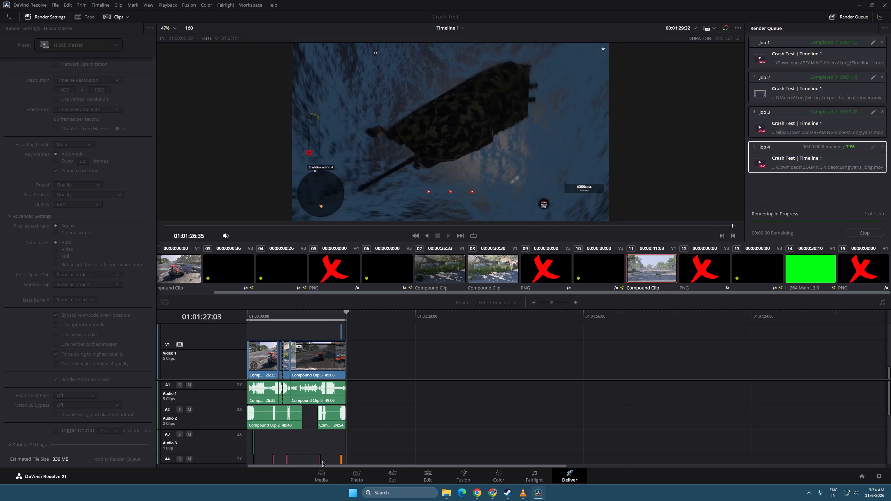
# Reset the transform position of the short Compound Clip 3 segment at about 29 seconds on Video 1 and preview it.
pyautogui.click(437, 475)
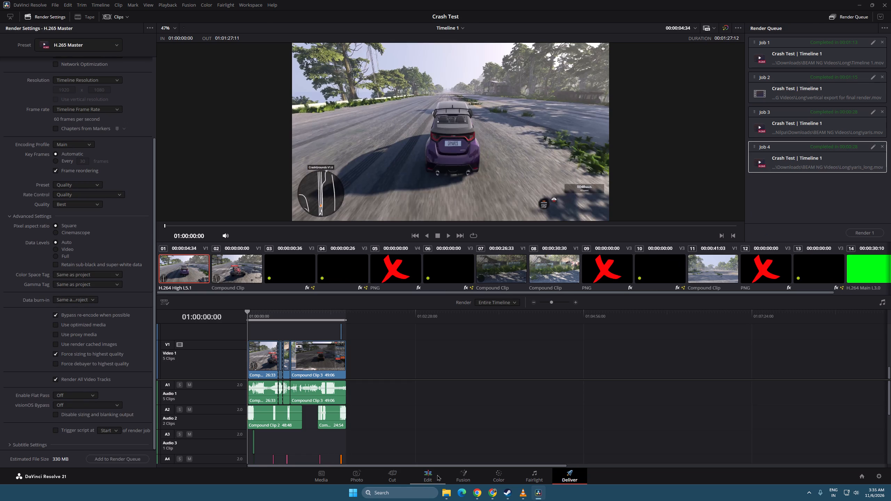
pyautogui.click(199, 380)
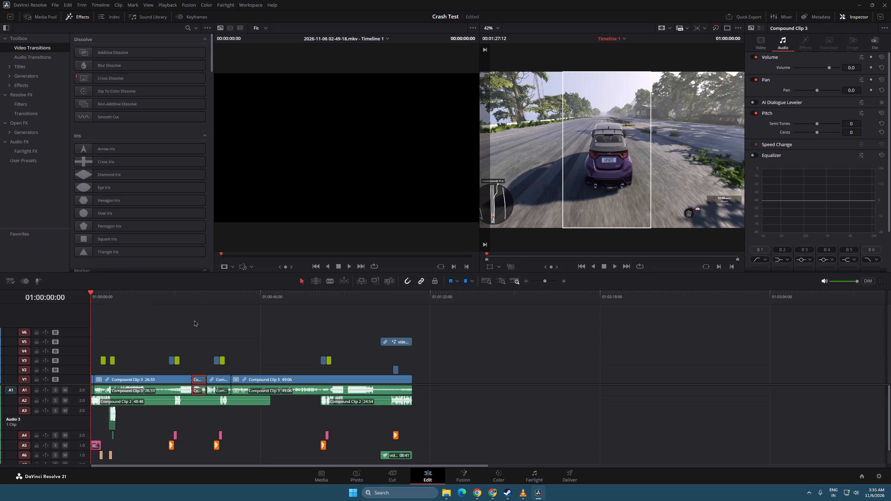
pyautogui.moveTo(193, 291); pyautogui.dragTo(198, 292)
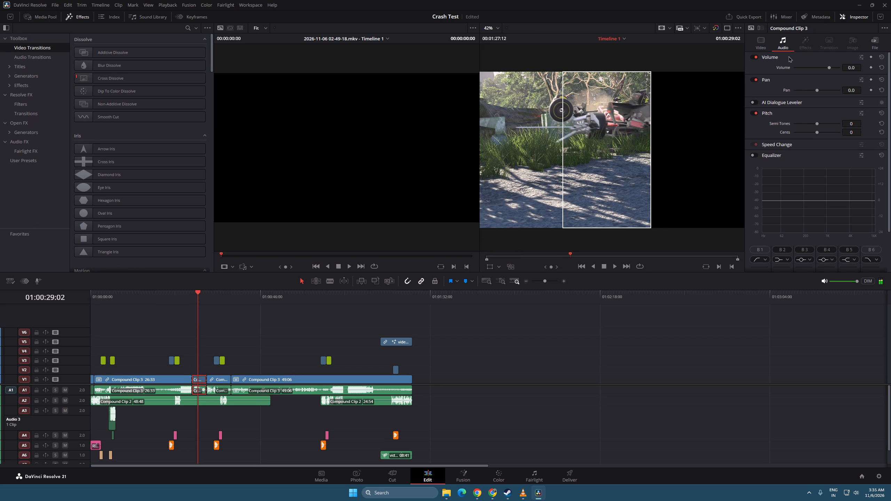
pyautogui.click(764, 48)
pyautogui.click(882, 75)
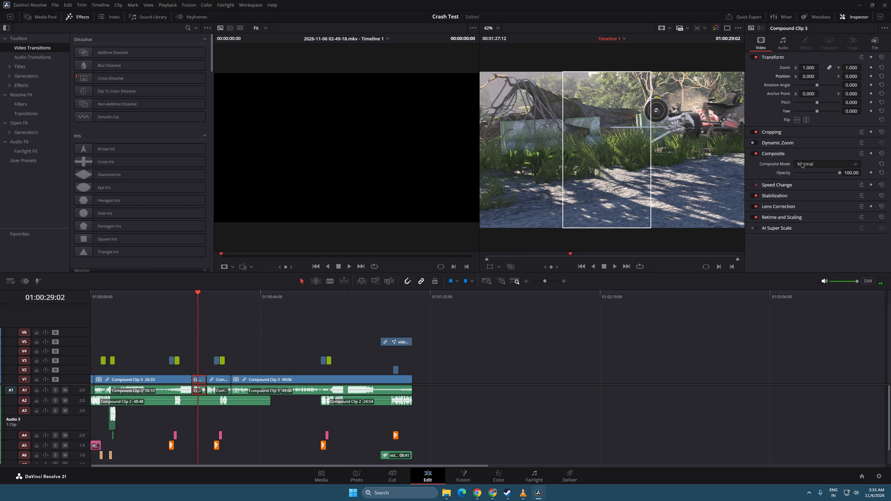
pyautogui.press('space')
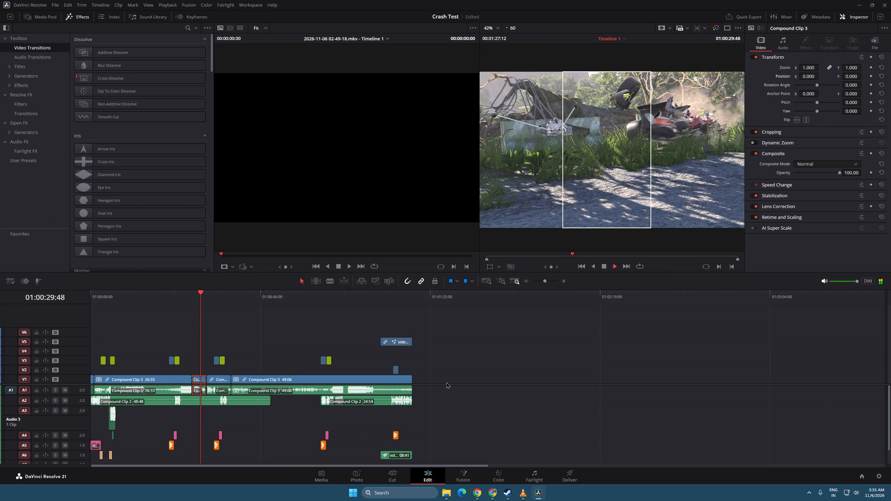
pyautogui.press('space')
# Add the yaris_long export to the render queue again and render the new job.
pyautogui.click(572, 477)
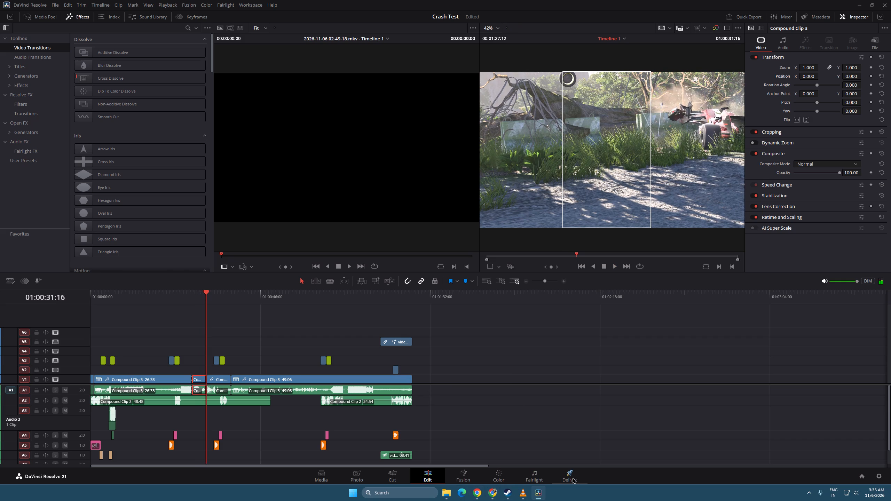
pyautogui.click(127, 458)
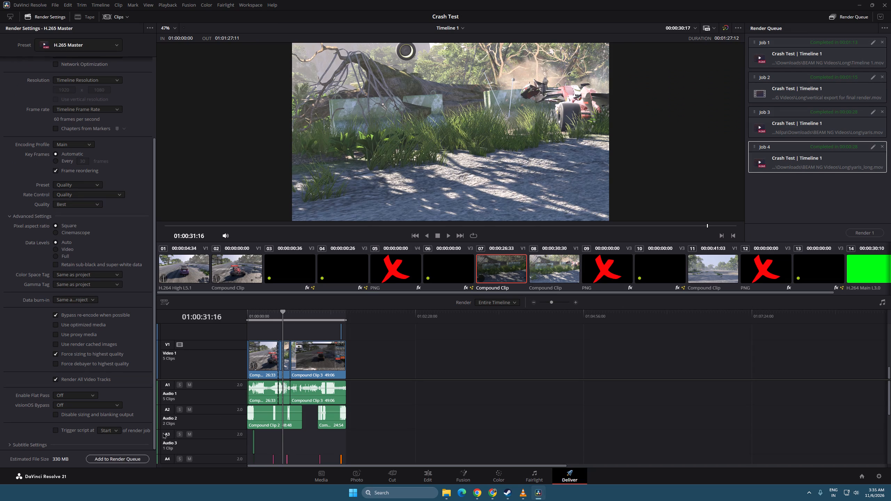
pyautogui.click(503, 276)
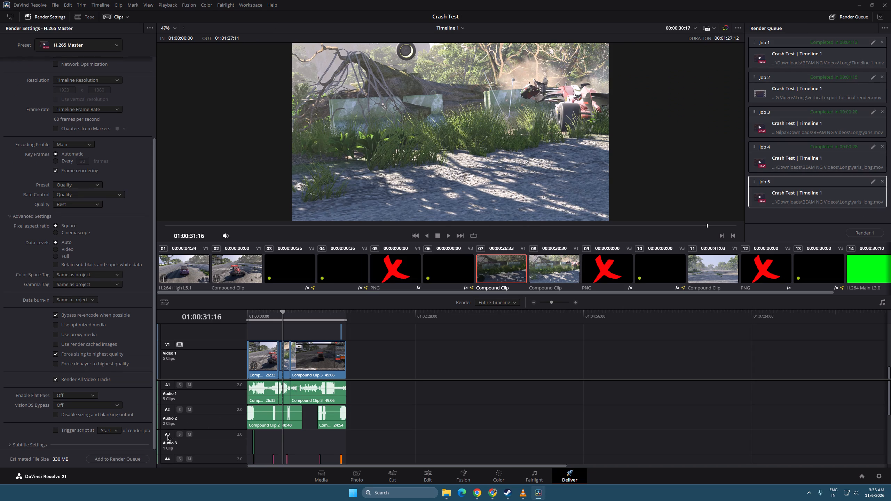
pyautogui.click(873, 234)
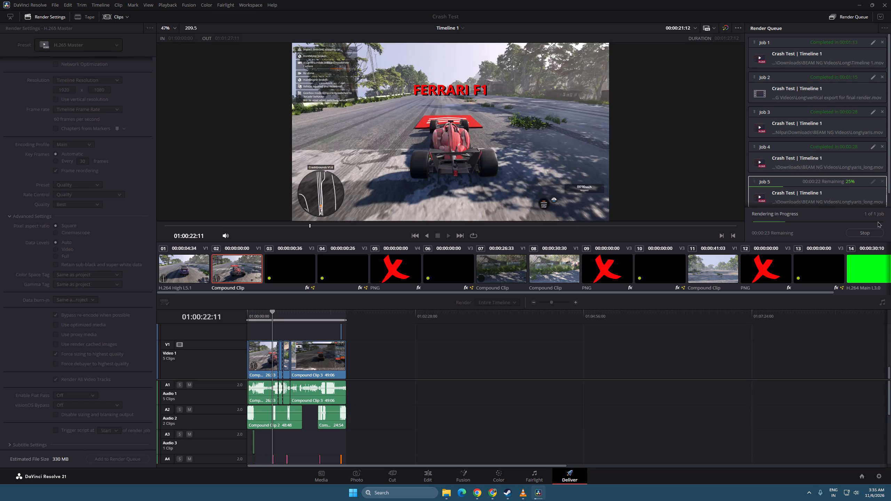
# Switch to File Explorer and look through the F2 and Long folders under BEAM NG Videos in Downloads for the exported files.
pyautogui.click(449, 494)
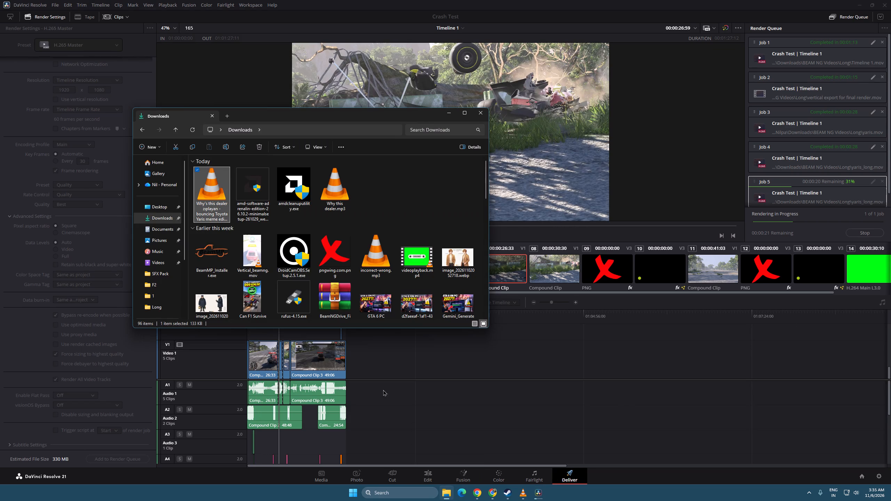
pyautogui.click(164, 261)
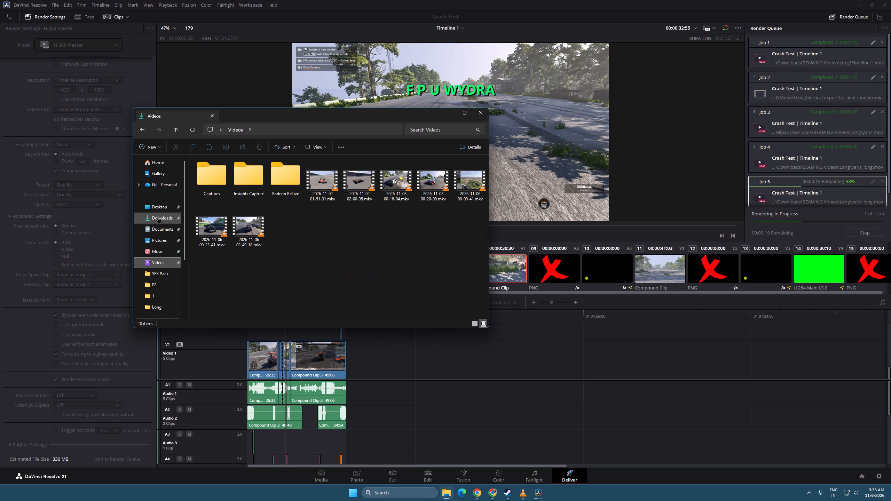
pyautogui.click(159, 220)
pyautogui.scroll(-1, 413, 274)
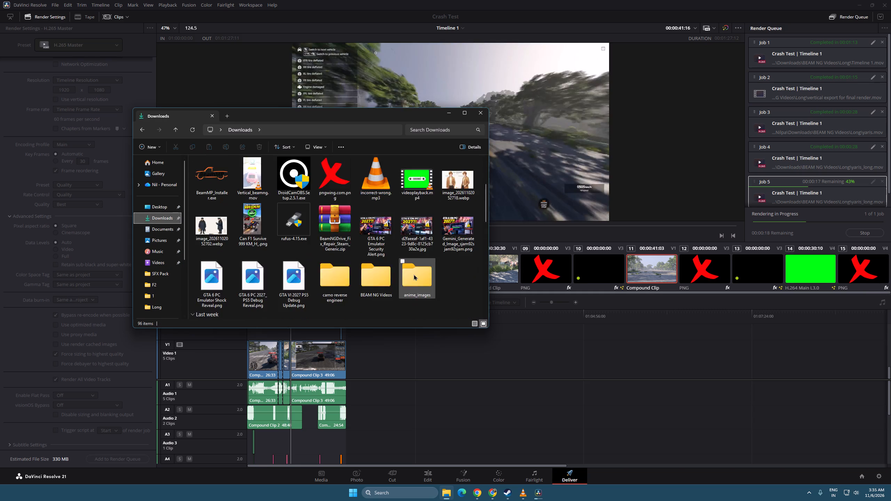
pyautogui.scroll(-2, 413, 274)
pyautogui.scroll(3, 413, 274)
pyautogui.scroll(-2, 391, 264)
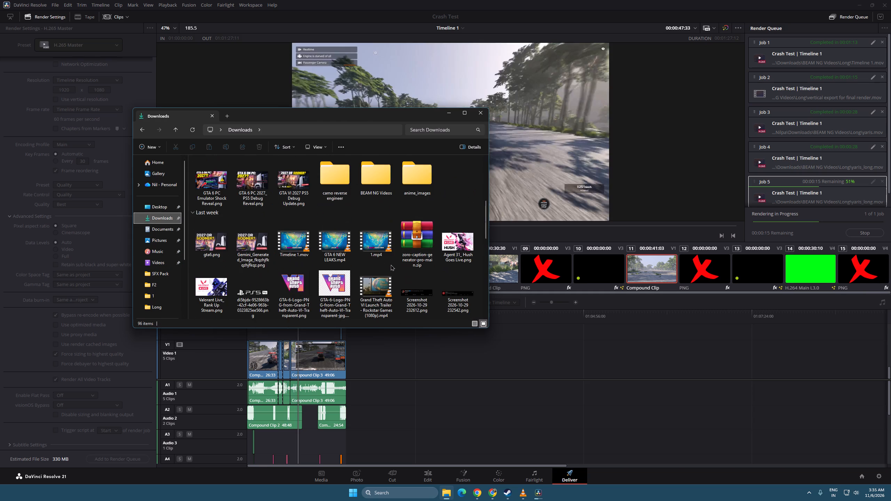
pyautogui.doubleClick(381, 182)
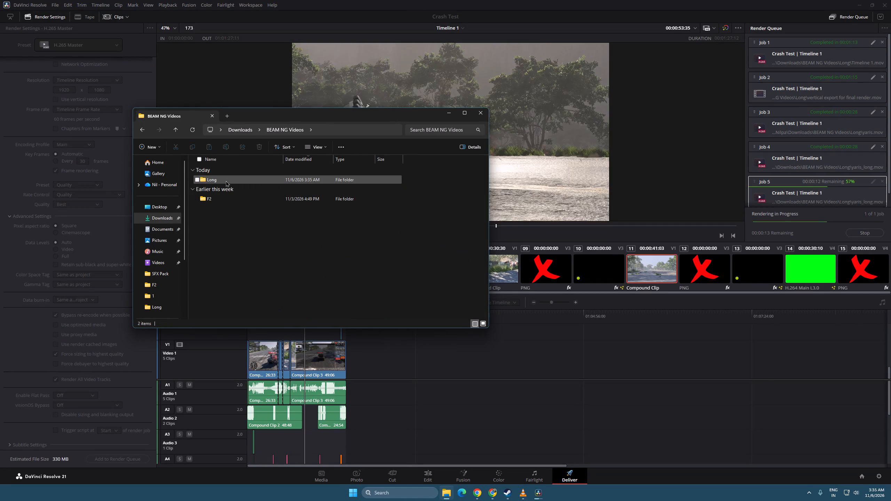
pyautogui.doubleClick(228, 194)
pyautogui.click(297, 249)
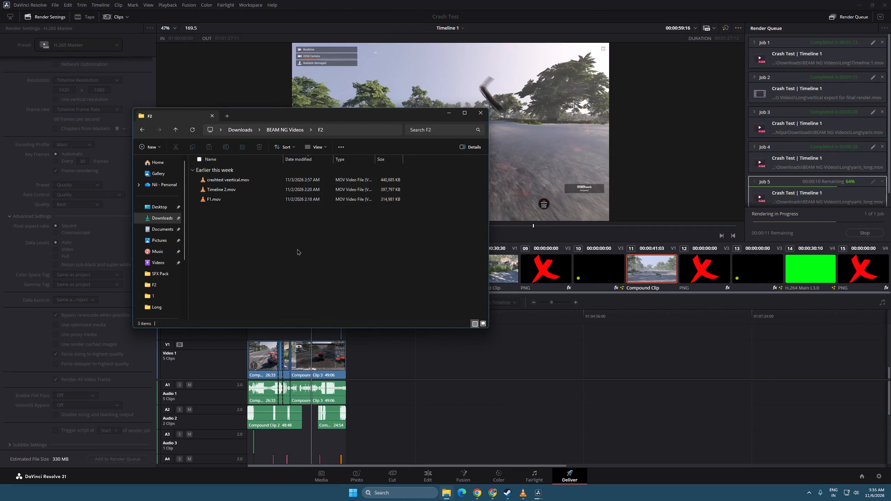
pyautogui.doubleClick(240, 178)
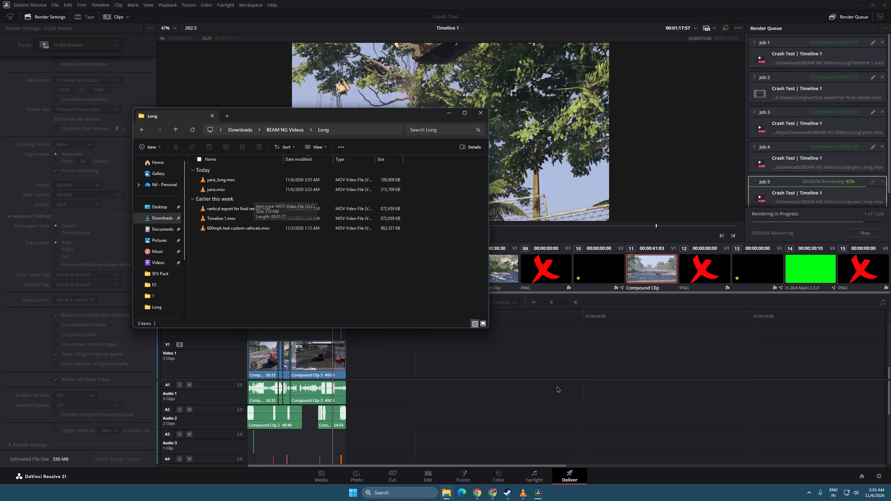
pyautogui.click(582, 396)
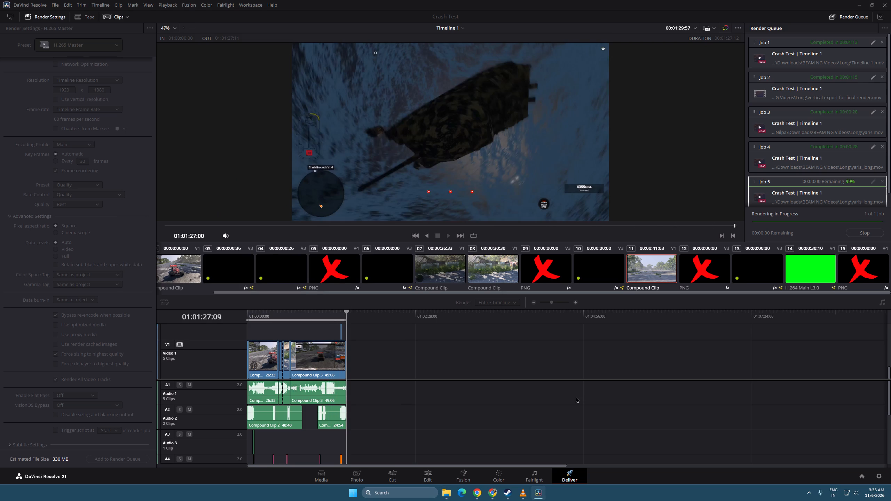
# Save the Crash Test project.
pyautogui.hotkey('ctrl', 's')
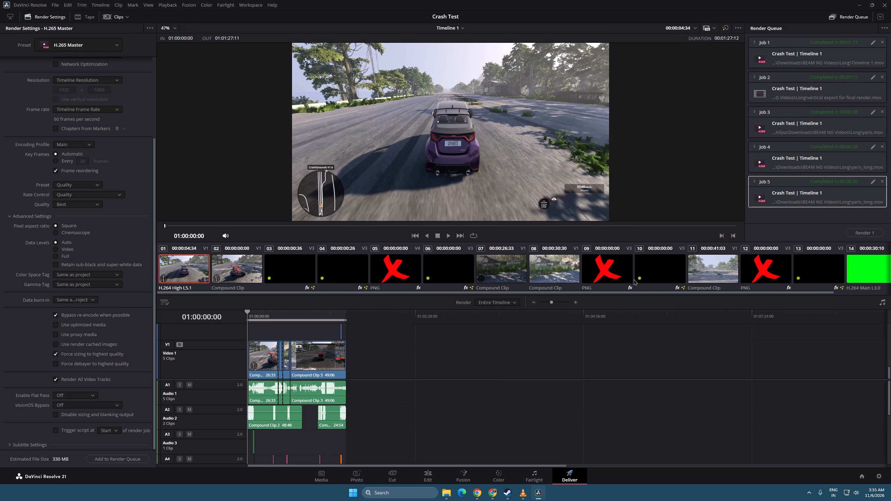
# Open the recent project beamng.
pyautogui.click(58, 8)
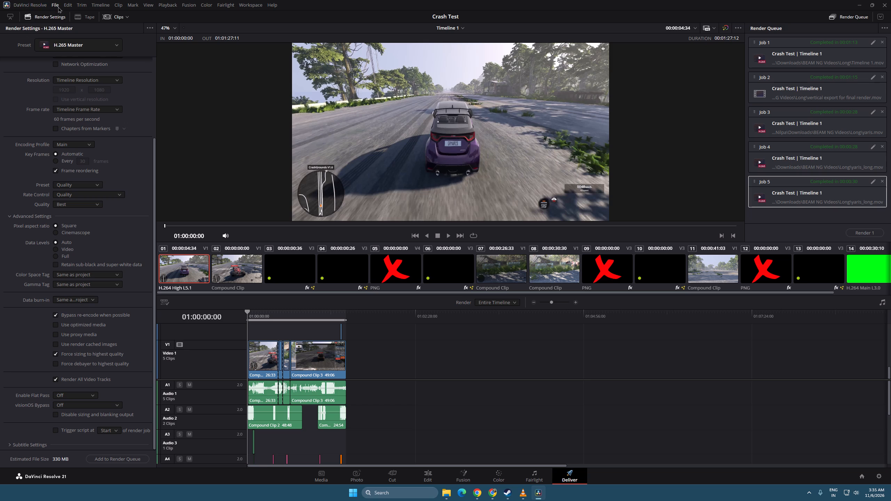
pyautogui.click(58, 6)
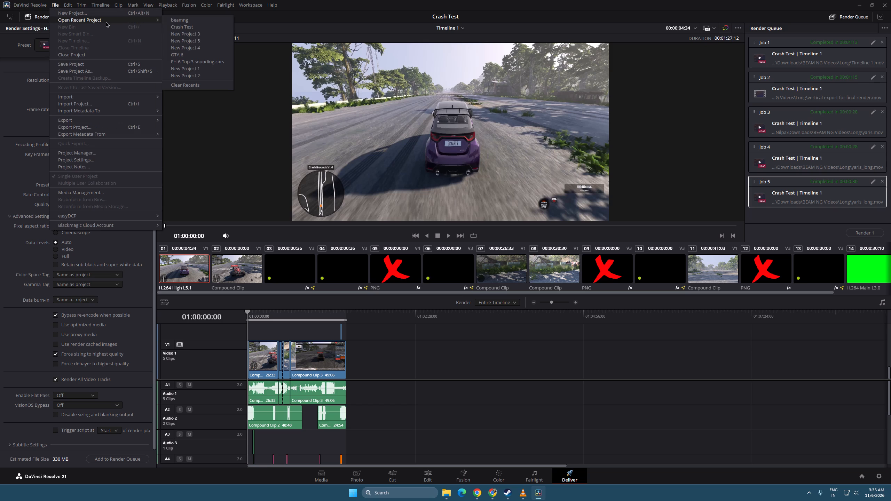
pyautogui.click(218, 26)
pyautogui.click(56, 3)
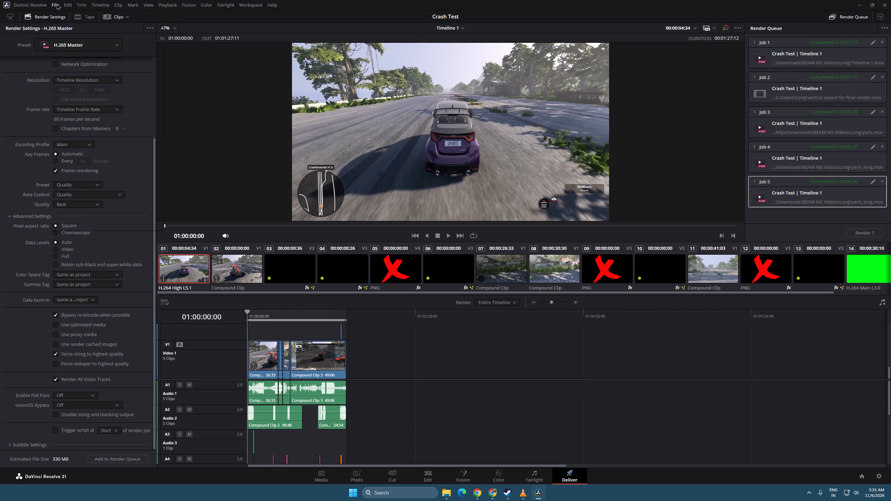
pyautogui.click(182, 20)
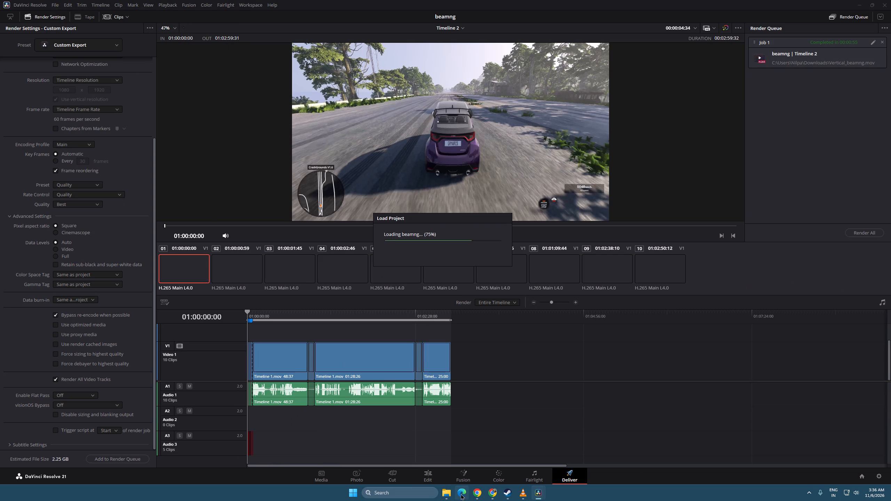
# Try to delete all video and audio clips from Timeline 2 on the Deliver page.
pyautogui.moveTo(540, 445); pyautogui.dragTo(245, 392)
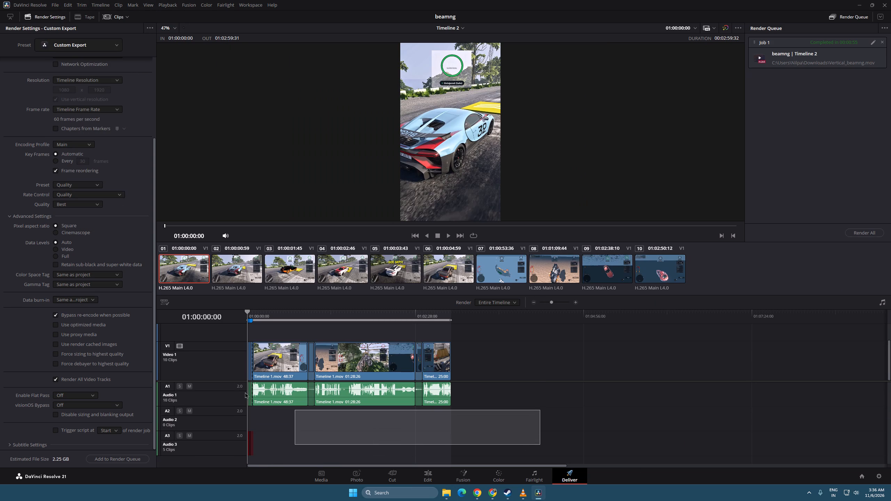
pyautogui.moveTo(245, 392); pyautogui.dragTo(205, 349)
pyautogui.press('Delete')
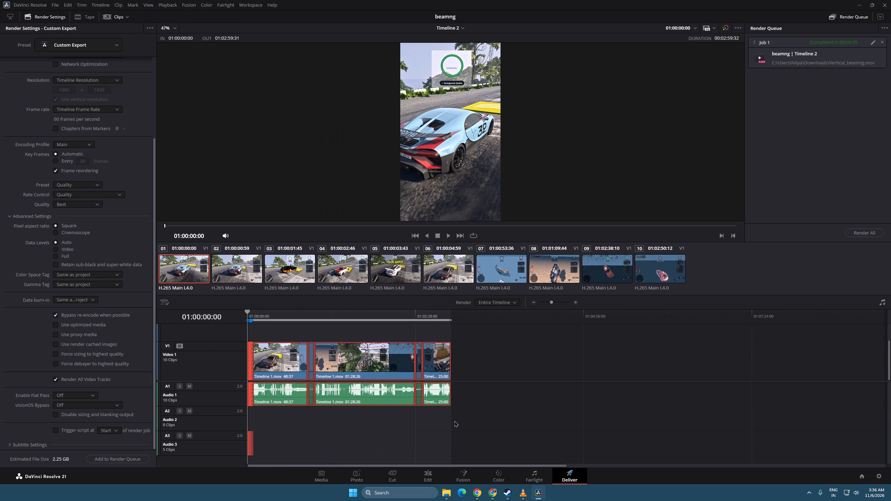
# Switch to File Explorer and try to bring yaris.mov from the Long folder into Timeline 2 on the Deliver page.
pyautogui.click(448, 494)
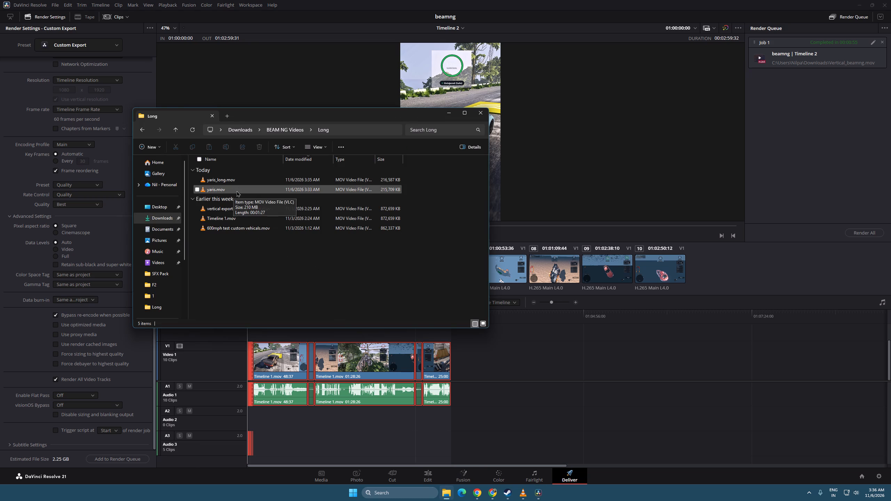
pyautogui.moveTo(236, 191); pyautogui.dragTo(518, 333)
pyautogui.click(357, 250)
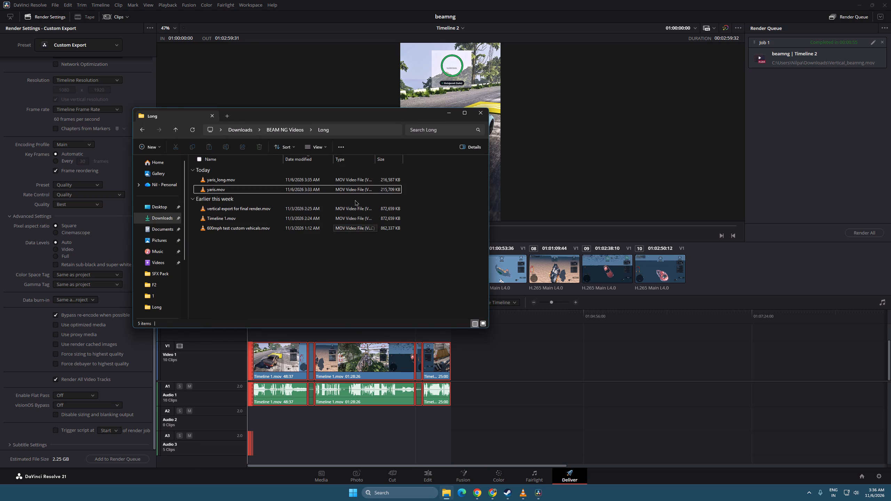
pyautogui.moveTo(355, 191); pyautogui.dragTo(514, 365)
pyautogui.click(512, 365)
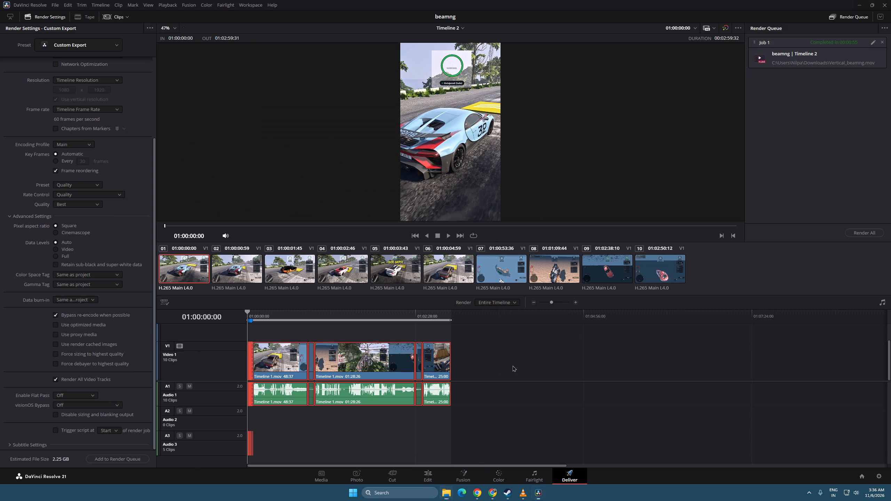
# Select all video and audio clips on Timeline 2 and delete them on the Edit page.
pyautogui.click(502, 382)
pyautogui.moveTo(499, 437); pyautogui.dragTo(227, 350)
pyautogui.press('Delete')
pyautogui.press('Delete')
pyautogui.click(403, 366)
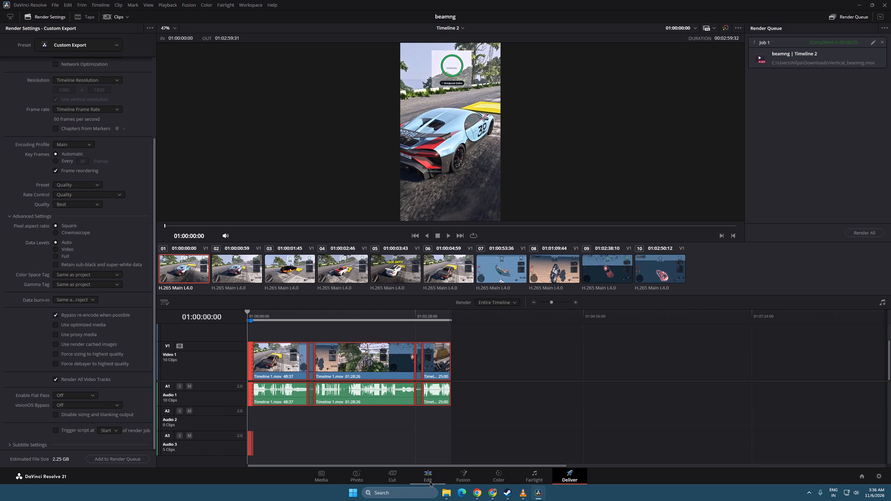
pyautogui.click(429, 481)
pyautogui.press('Delete')
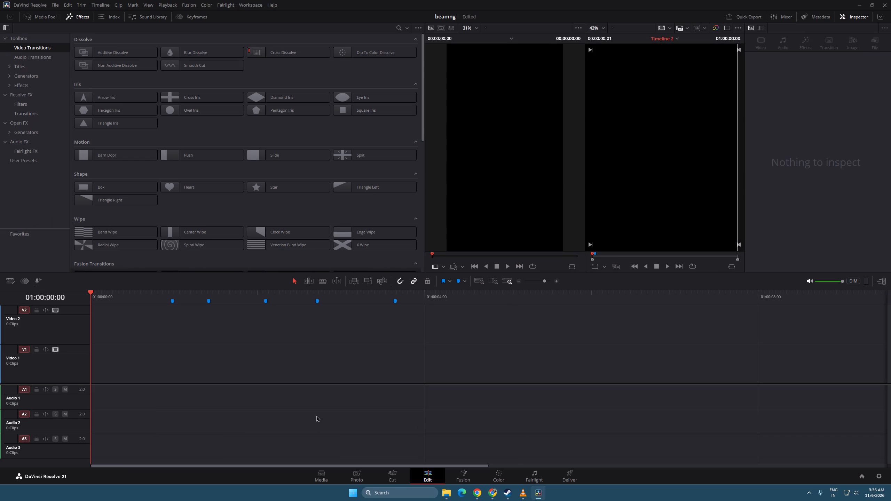
# Switch to File Explorer and place yaris.mov from the Long folder at the start of Video 1 in Timeline 2.
pyautogui.hotkey('alt', 'Tab')
pyautogui.moveTo(256, 188); pyautogui.dragTo(117, 354)
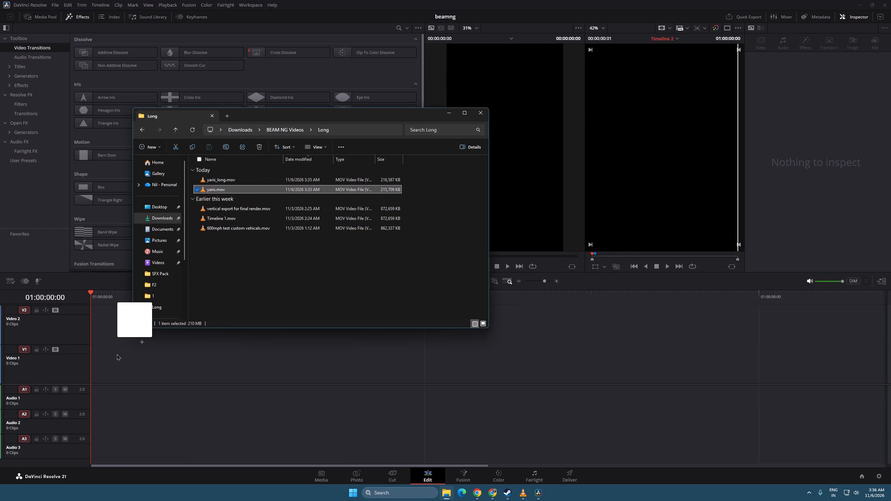
pyautogui.moveTo(117, 354); pyautogui.dragTo(89, 369)
# Play yaris.mov from the start to check its vertical framing, with the whole frame fitted in the timeline viewer.
pyautogui.click(158, 447)
pyautogui.press('space')
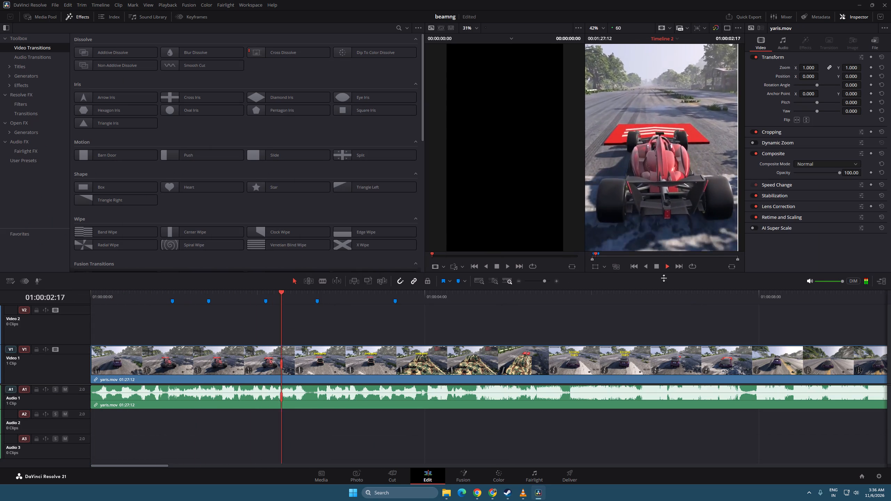
pyautogui.scroll(5, 639, 188)
pyautogui.scroll(-13, 640, 187)
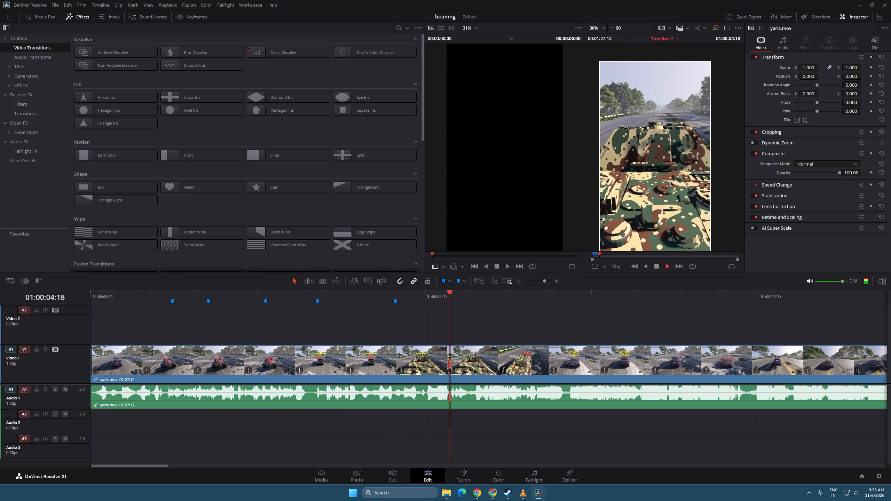
pyautogui.click(603, 26)
pyautogui.click(611, 38)
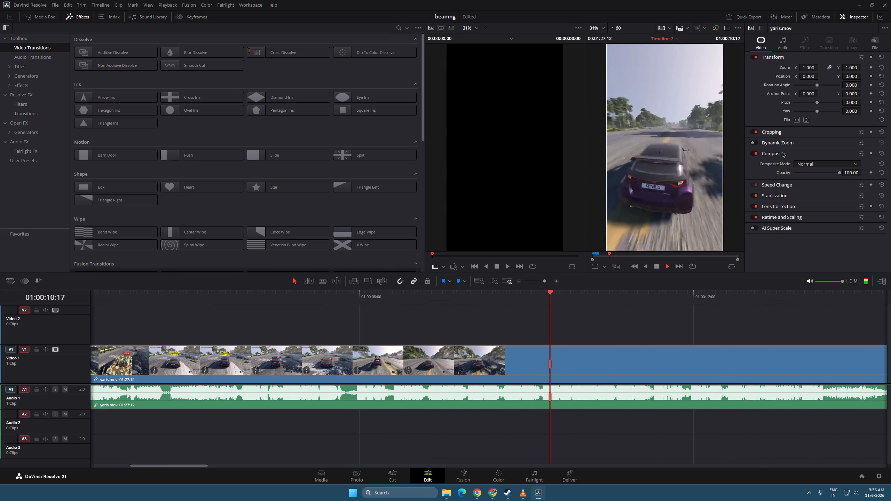
pyautogui.click(496, 479)
pyautogui.press('space')
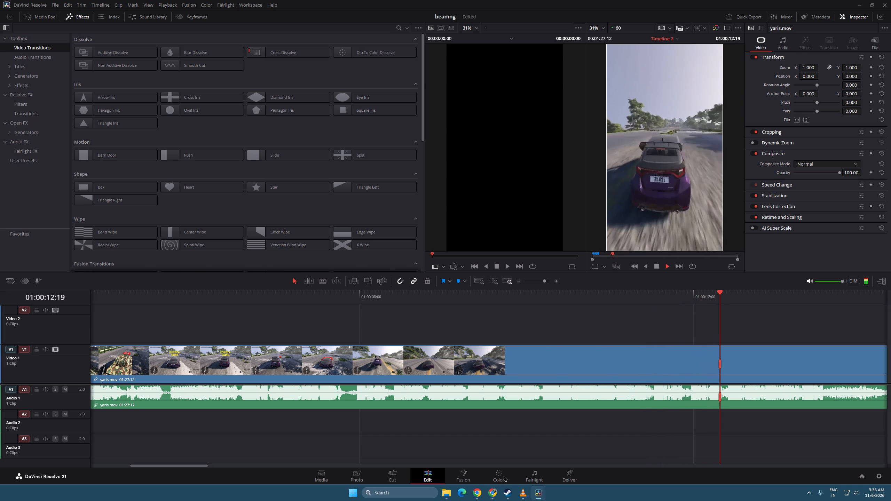
# Grade yaris.mov on the Color page: Mid/Detail 100, Color Boost 11.50, Shadows 6.00, Highlights 17.50 and Saturation 51.80.
pyautogui.click(503, 476)
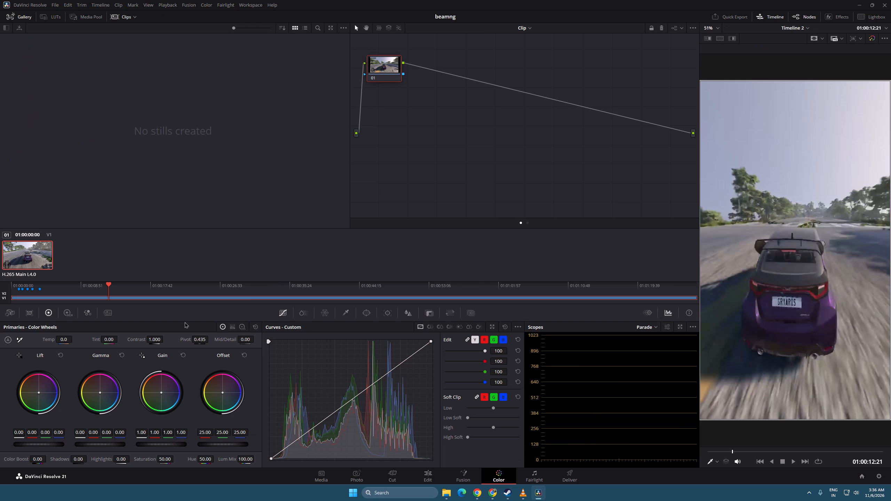
pyautogui.moveTo(247, 338); pyautogui.dragTo(519, 344)
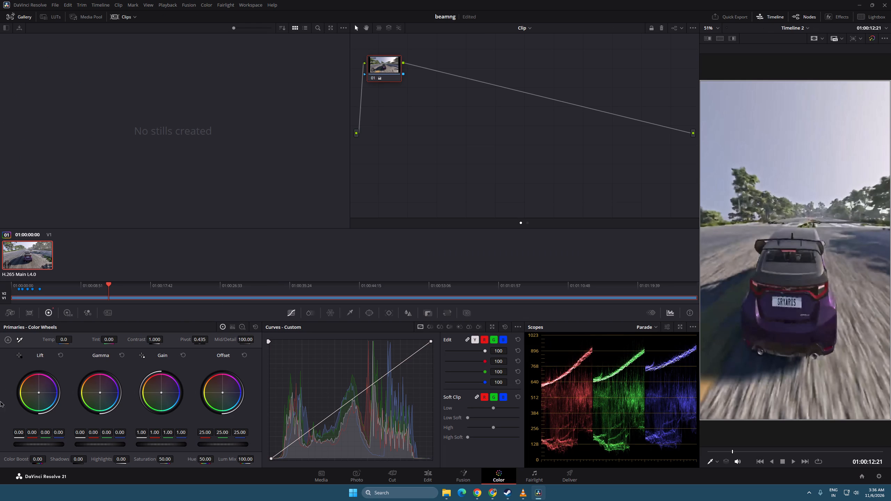
pyautogui.moveTo(42, 461); pyautogui.dragTo(50, 461)
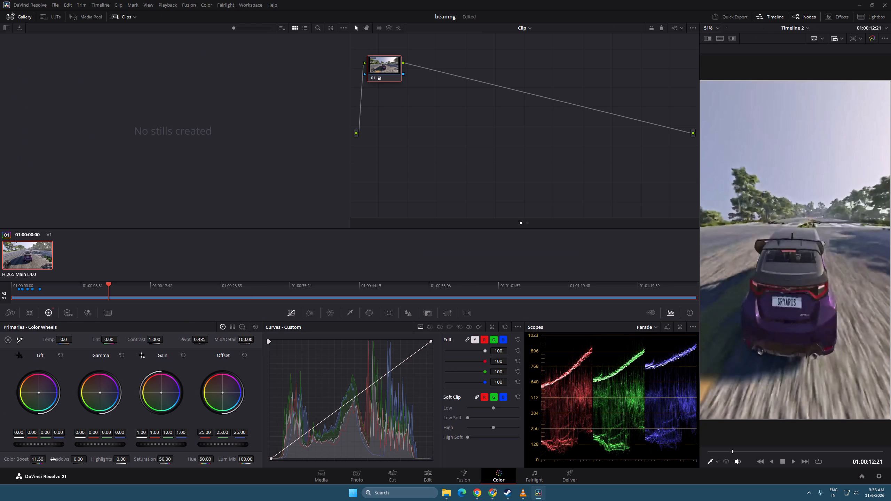
pyautogui.moveTo(77, 461); pyautogui.dragTo(68, 464)
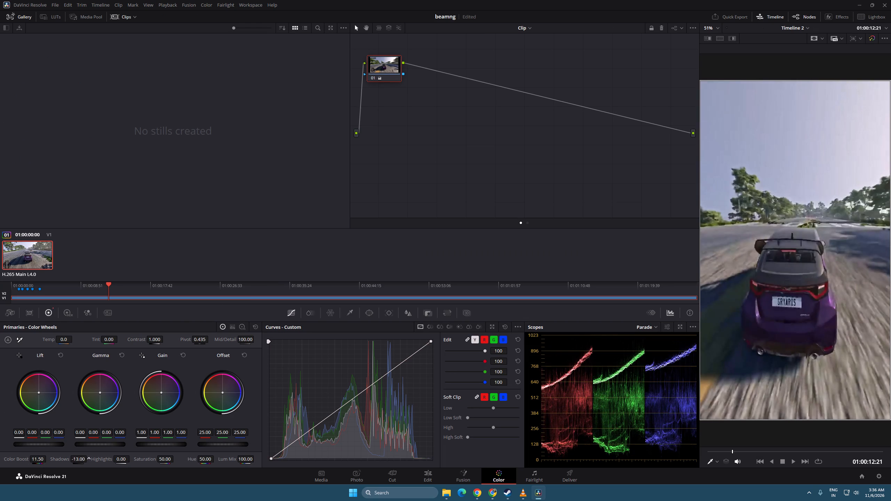
pyautogui.moveTo(68, 464); pyautogui.dragTo(81, 465)
pyautogui.moveTo(120, 458); pyautogui.dragTo(132, 462)
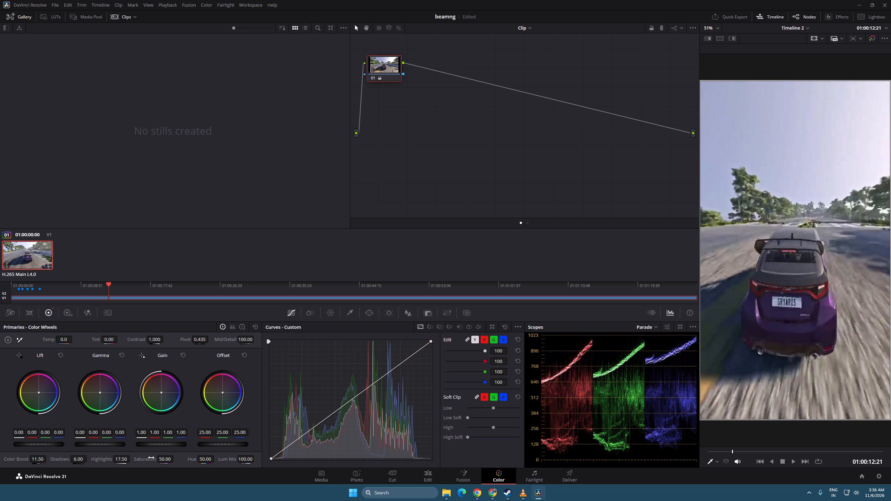
pyautogui.moveTo(160, 460); pyautogui.dragTo(163, 460)
# Play the graded clip on to about 28 seconds, continuing on the Edit page, to check the colours.
pyautogui.press('space')
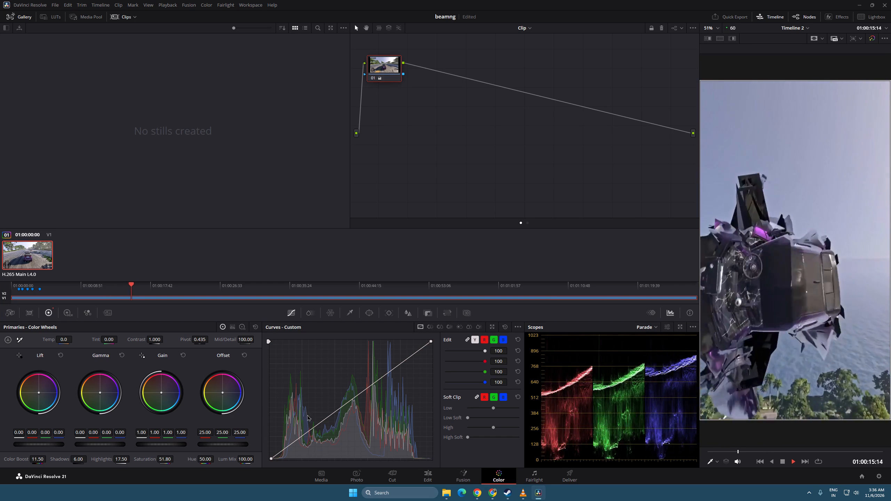
pyautogui.click(434, 474)
pyautogui.press('space')
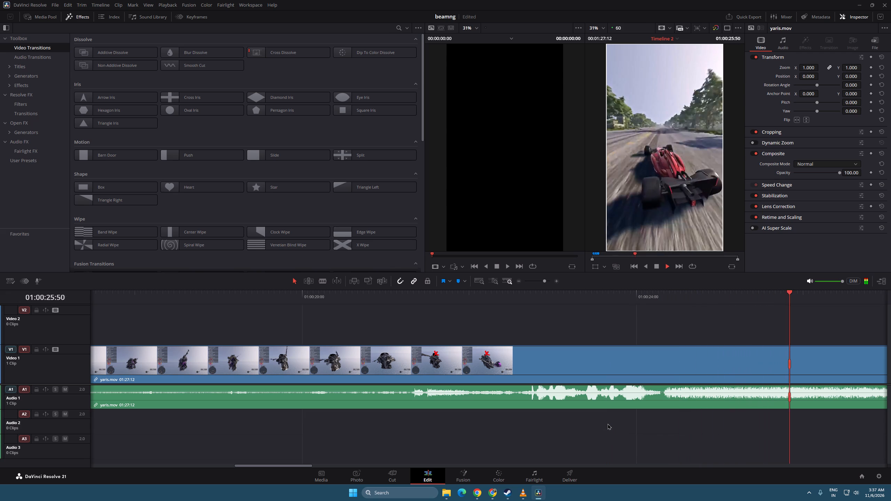
pyautogui.press('space')
# Reduce the Mid/Detail of yaris.mov to 37.50 on the Color page.
pyautogui.click(505, 477)
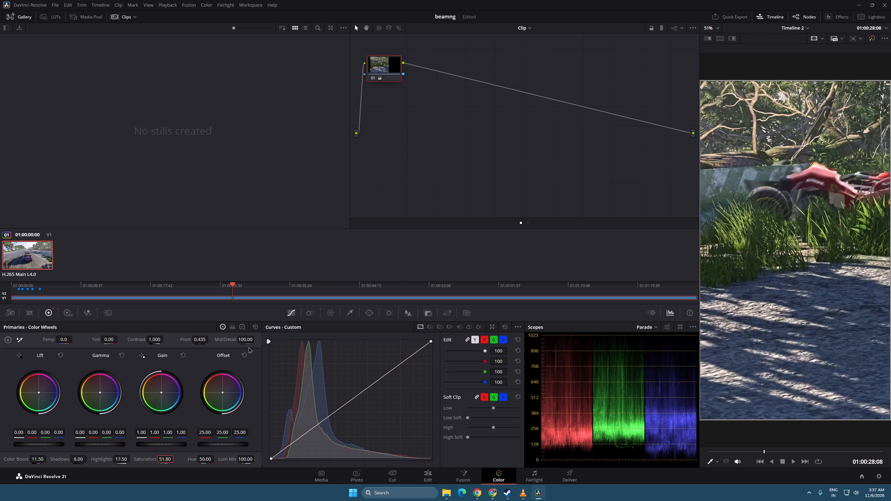
pyautogui.moveTo(247, 337); pyautogui.dragTo(203, 340)
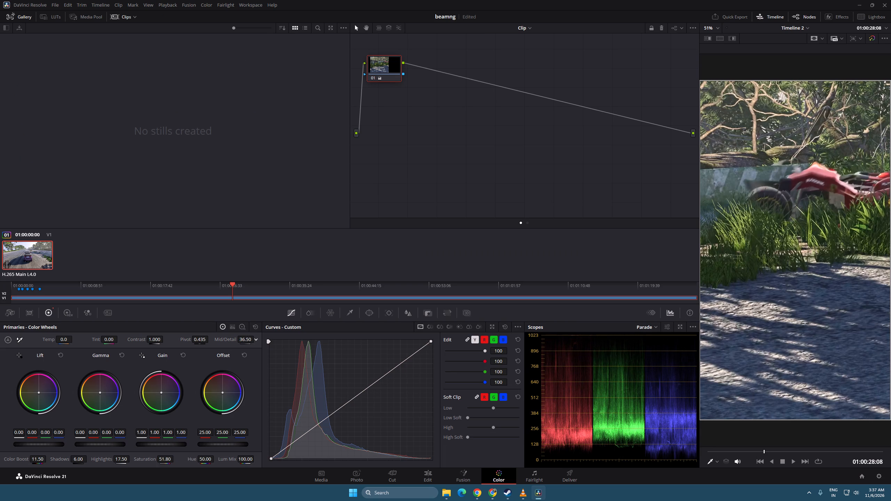
pyautogui.moveTo(203, 340); pyautogui.dragTo(314, 370)
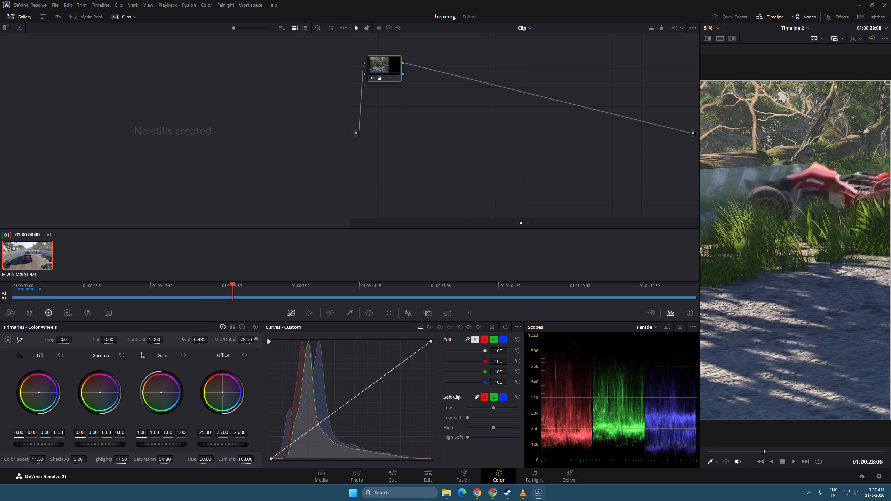
pyautogui.moveTo(314, 370); pyautogui.dragTo(400, 377)
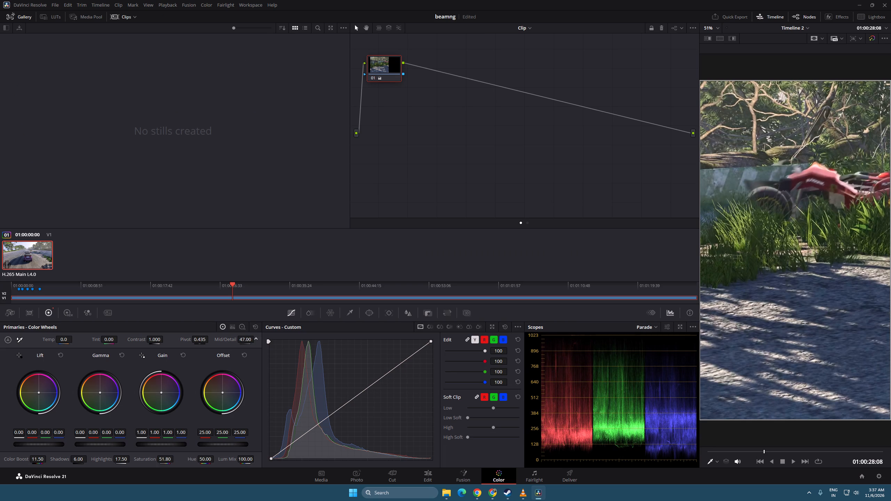
pyautogui.moveTo(400, 377); pyautogui.dragTo(393, 379)
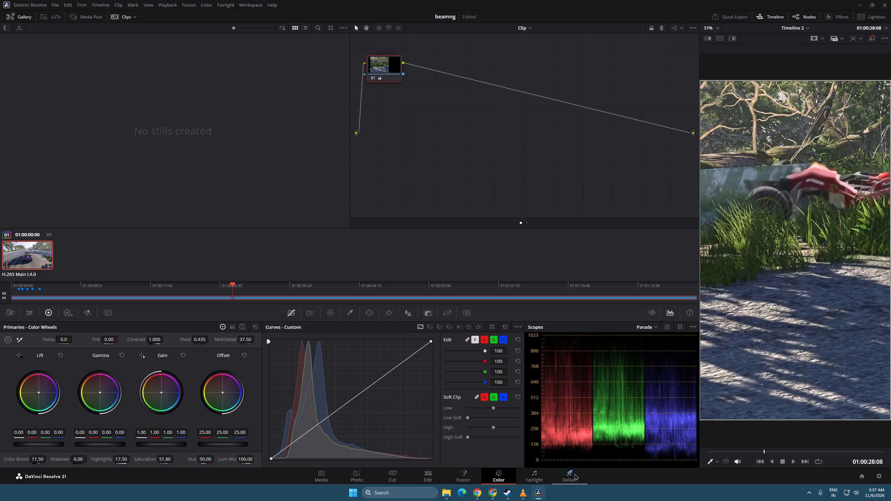
# Choose the H.265 Master render preset for Timeline 2 on the Deliver page.
pyautogui.click(574, 474)
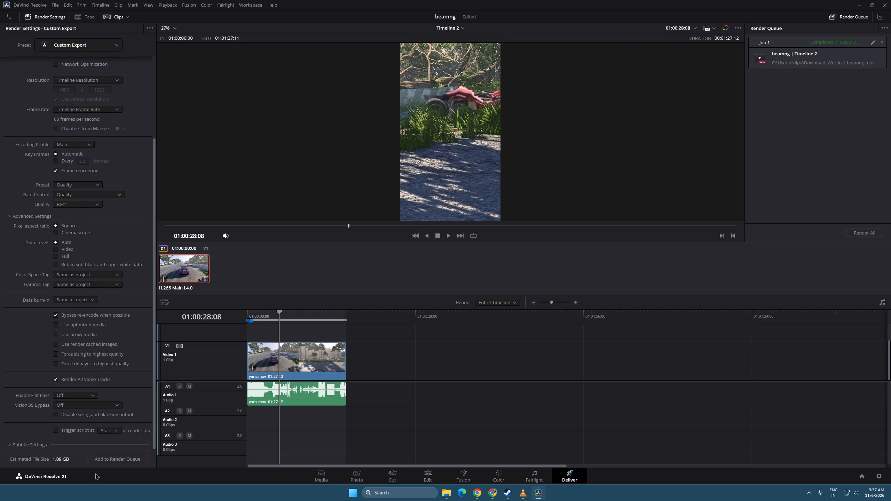
pyautogui.click(87, 46)
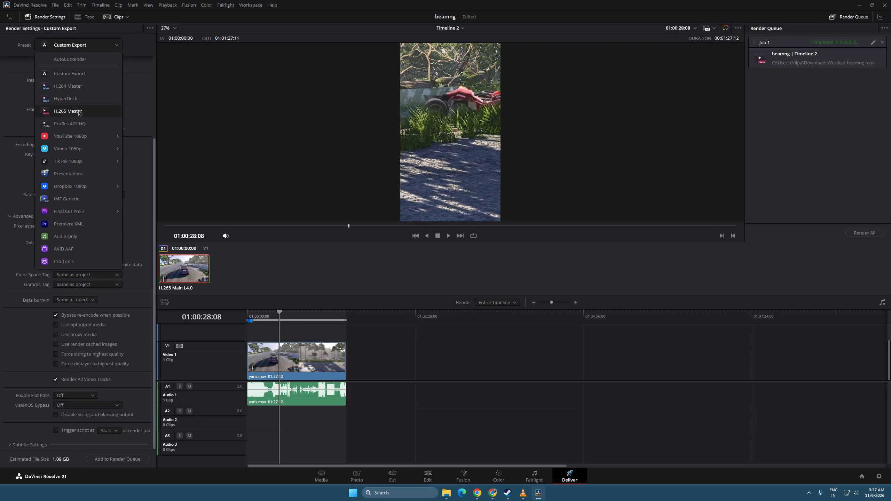
pyautogui.click(82, 111)
pyautogui.scroll(-7, 15, 399)
# Show the whole clip on the Edit page timeline and play it from about 28 to 34 seconds to check it.
pyautogui.click(437, 478)
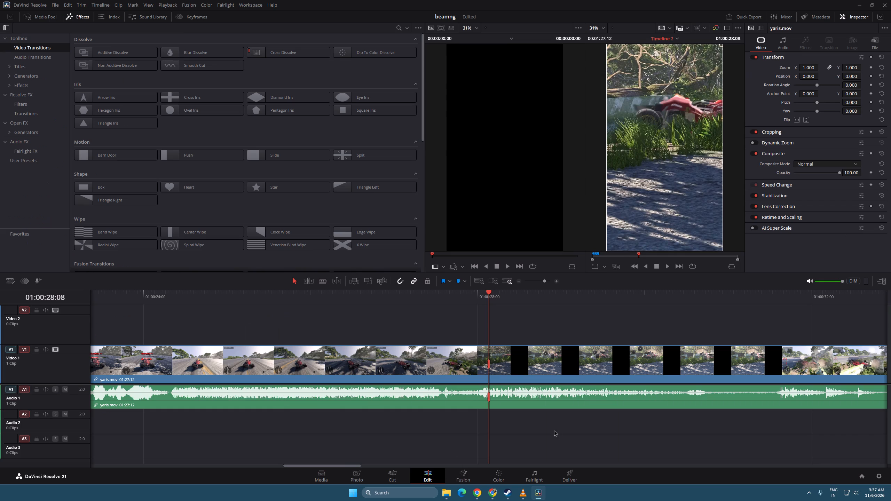
pyautogui.moveTo(532, 281); pyautogui.dragTo(539, 283)
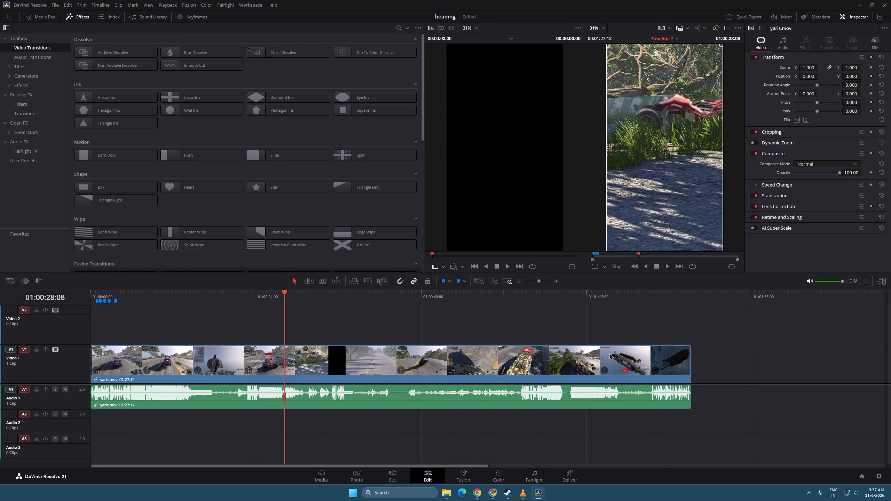
pyautogui.press('space')
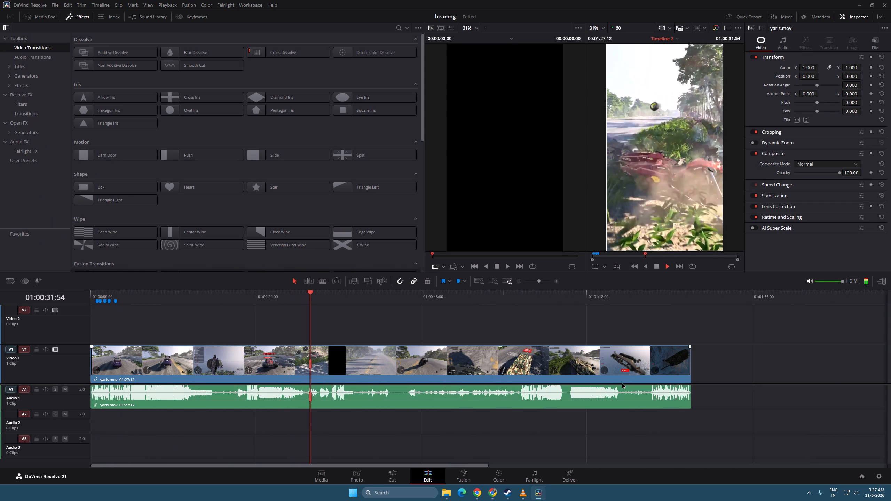
pyautogui.press('space')
# Name the render file yaris vertical on the Deliver page.
pyautogui.click(569, 478)
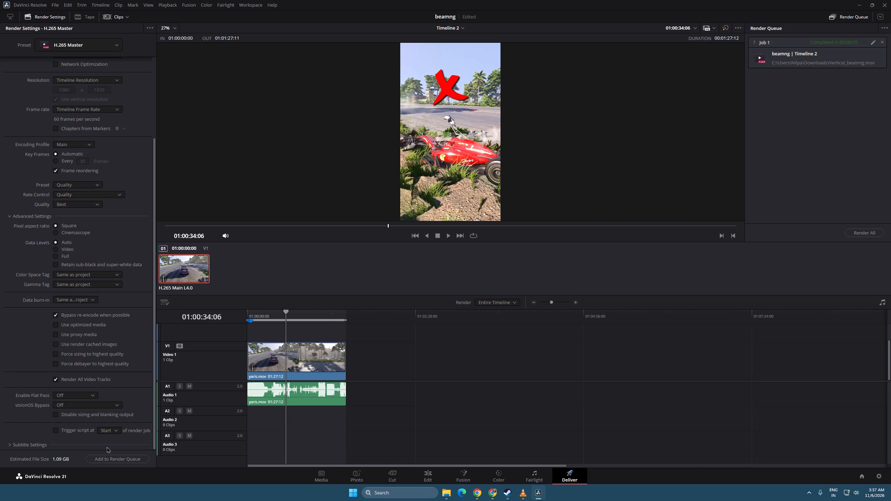
pyautogui.scroll(6, 152, 131)
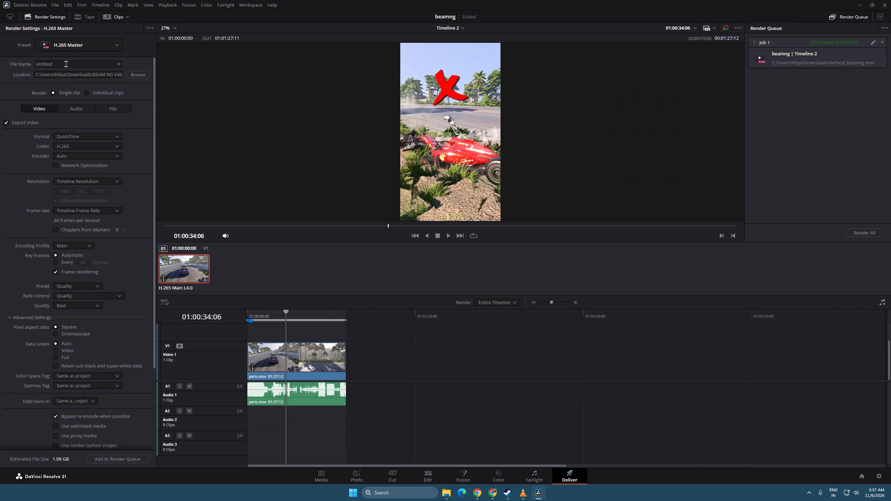
pyautogui.moveTo(66, 64); pyautogui.dragTo(29, 62)
pyautogui.write('yaris')
pyautogui.press('space')
pyautogui.write('9:')
pyautogui.press('BackSpace')
pyautogui.write('vertical')
pyautogui.press('Return')
# Add Timeline 2 to the render queue and render the new yaris vertical job.
pyautogui.click(127, 461)
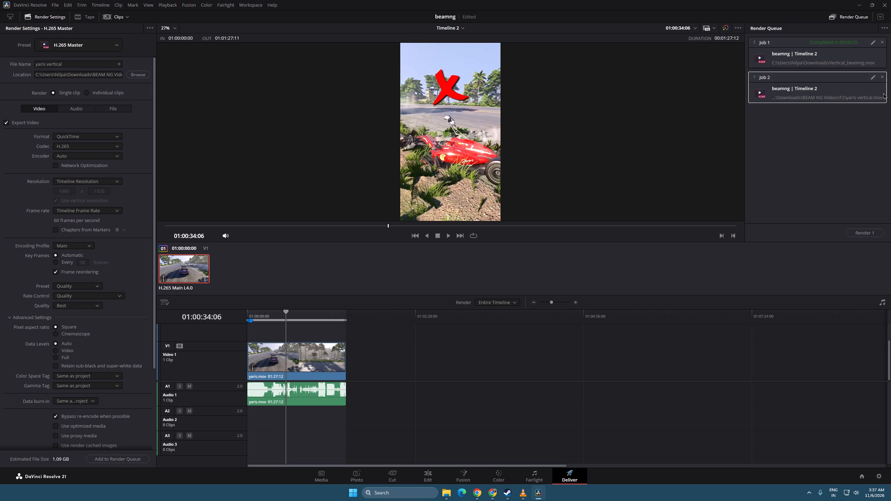
pyautogui.click(874, 237)
pyautogui.click(871, 237)
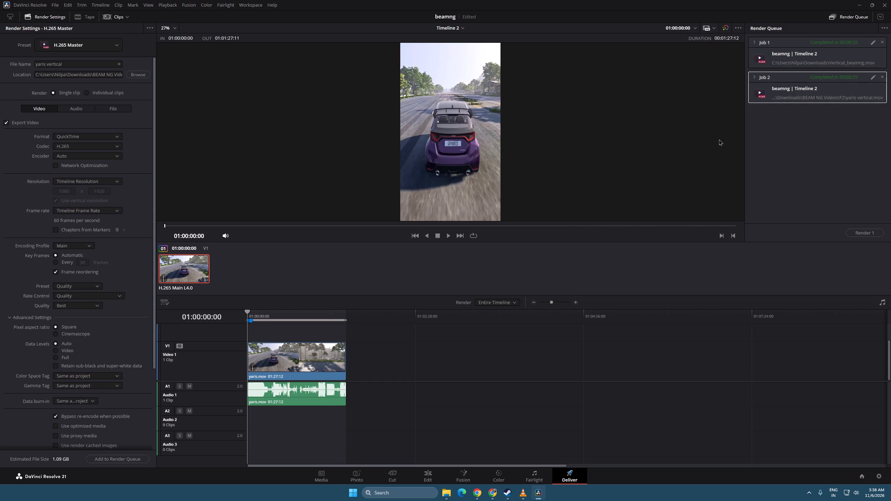
pyautogui.click(890, 0)
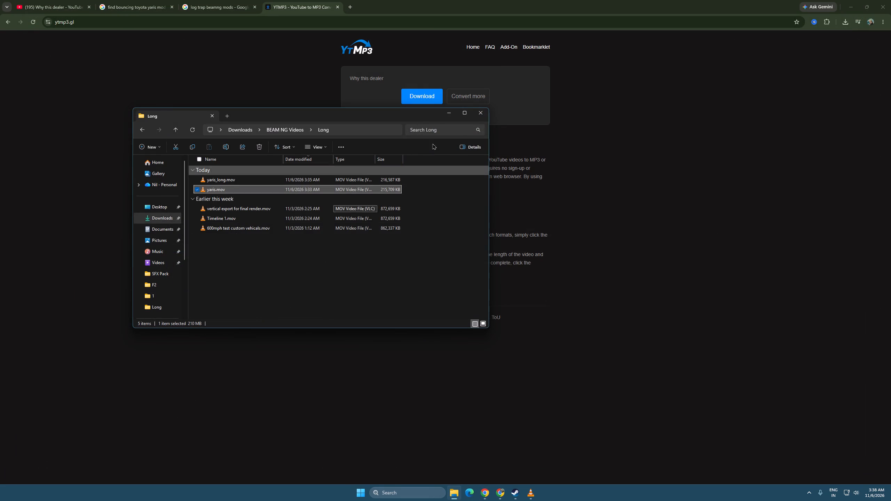
pyautogui.moveTo(291, 285); pyautogui.dragTo(293, 282)
pyautogui.moveTo(292, 180); pyautogui.dragTo(296, 183)
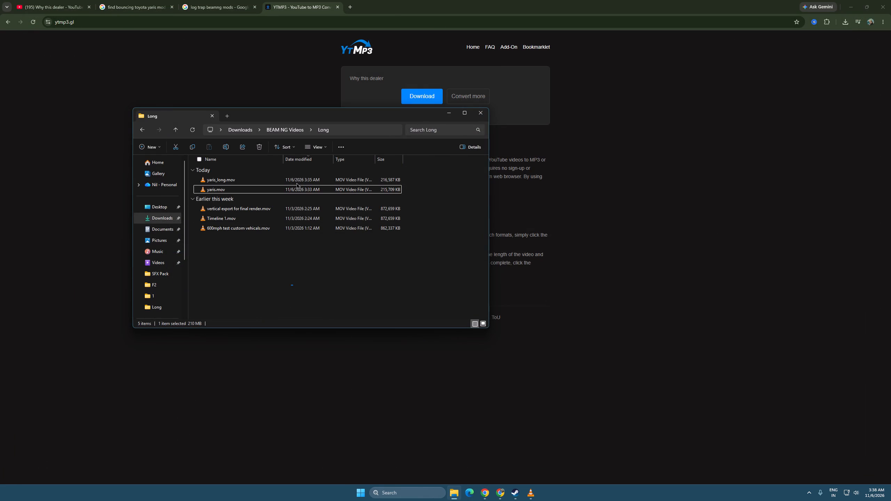